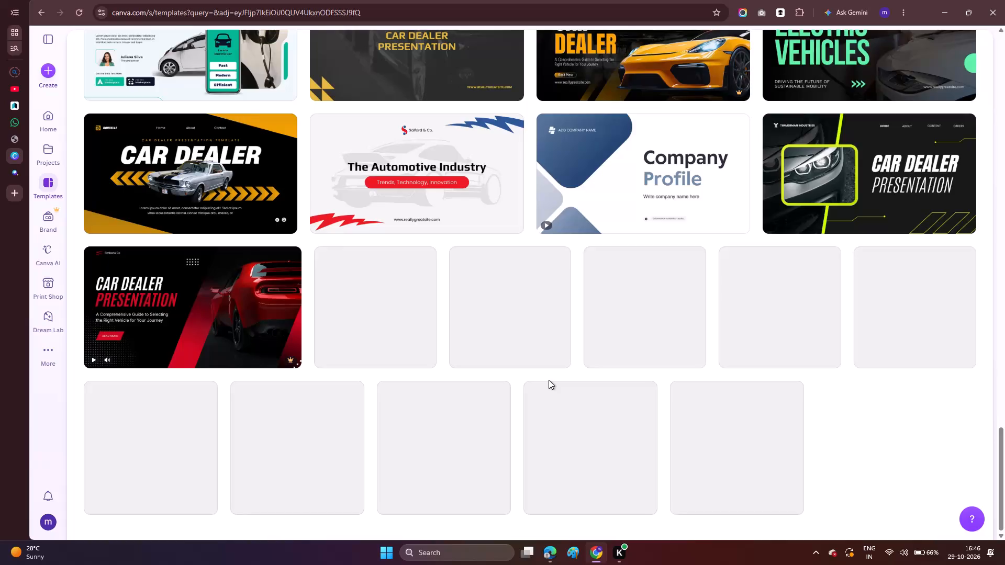
Browse the car presentation templates, start customizing the red-car template "The Big Toys", and bring its new design into view.
{"action": "scroll", "coordinate": [549, 380], "scroll_direction": "up", "scroll_amount": 8}
{"action": "scroll", "coordinate": [549, 380], "scroll_direction": "right", "scroll_amount": 2}
{"action": "scroll", "coordinate": [549, 380], "scroll_direction": "up", "scroll_amount": 2}
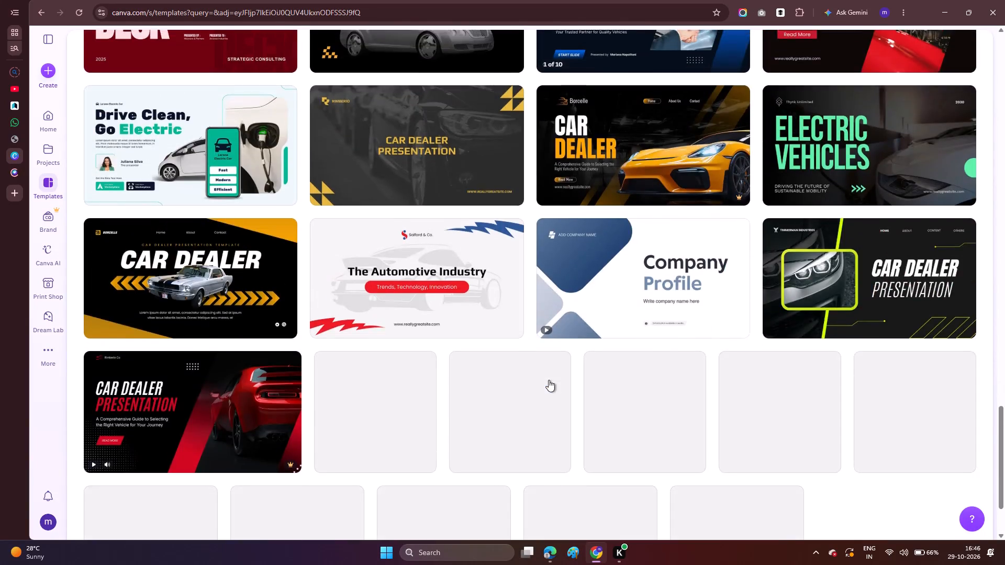
{"action": "scroll", "coordinate": [549, 380], "scroll_direction": "up", "scroll_amount": 6}
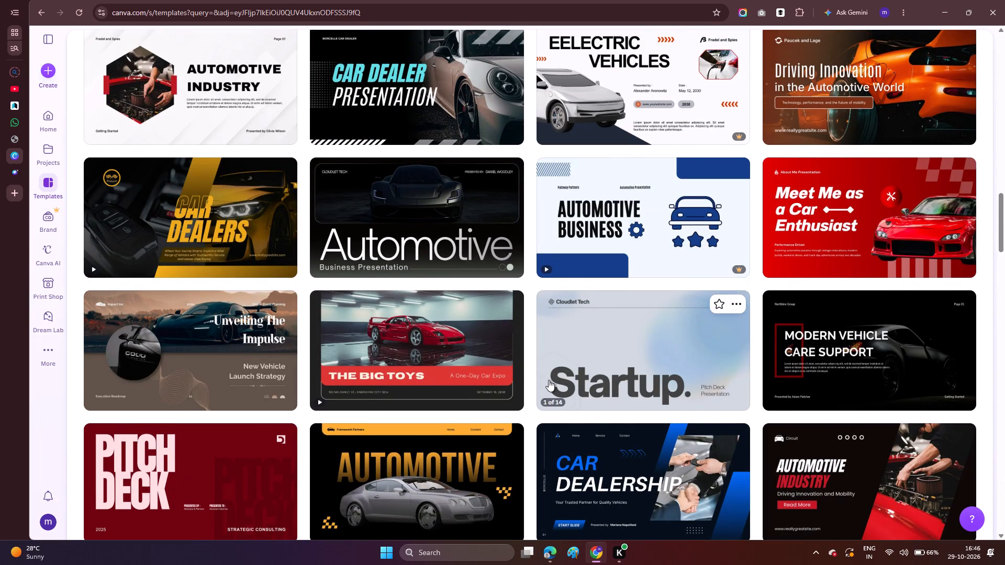
{"action": "scroll", "coordinate": [549, 380], "scroll_direction": "up", "scroll_amount": 1}
{"action": "double_click", "coordinate": [395, 326]}
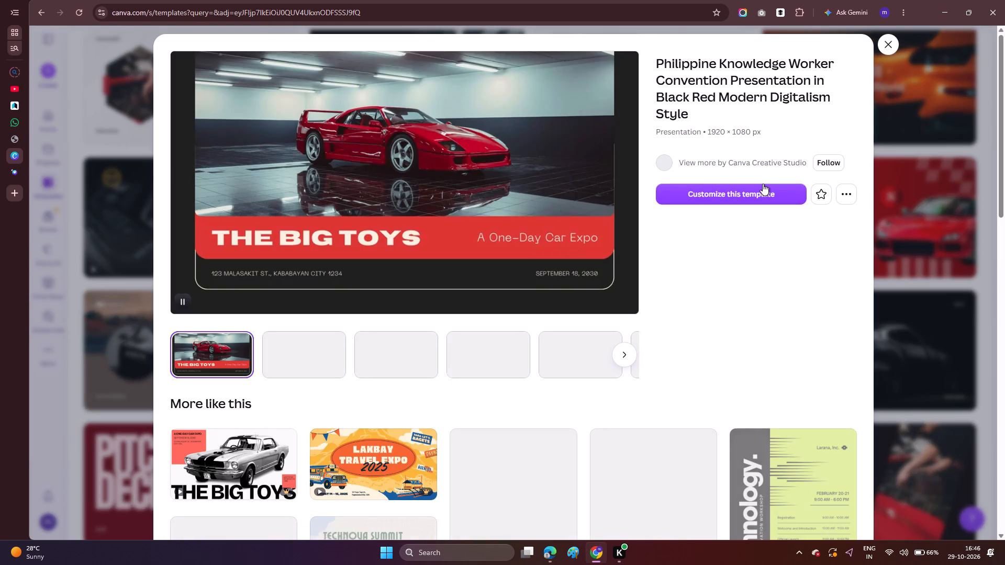
{"action": "left_click", "coordinate": [763, 184]}
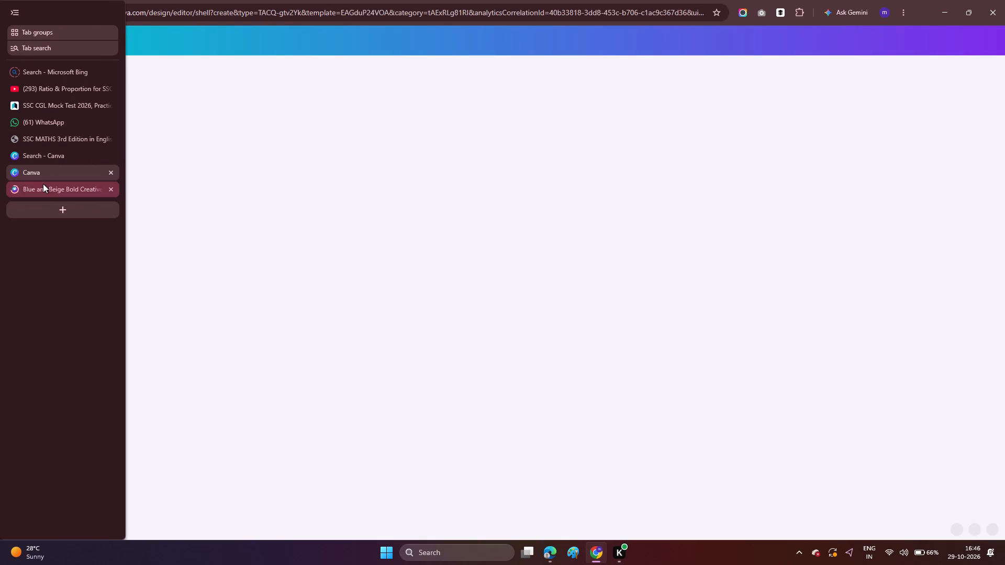
{"action": "left_click", "coordinate": [43, 184]}
{"action": "left_click", "coordinate": [65, 171]}
{"action": "left_click", "coordinate": [60, 157]}
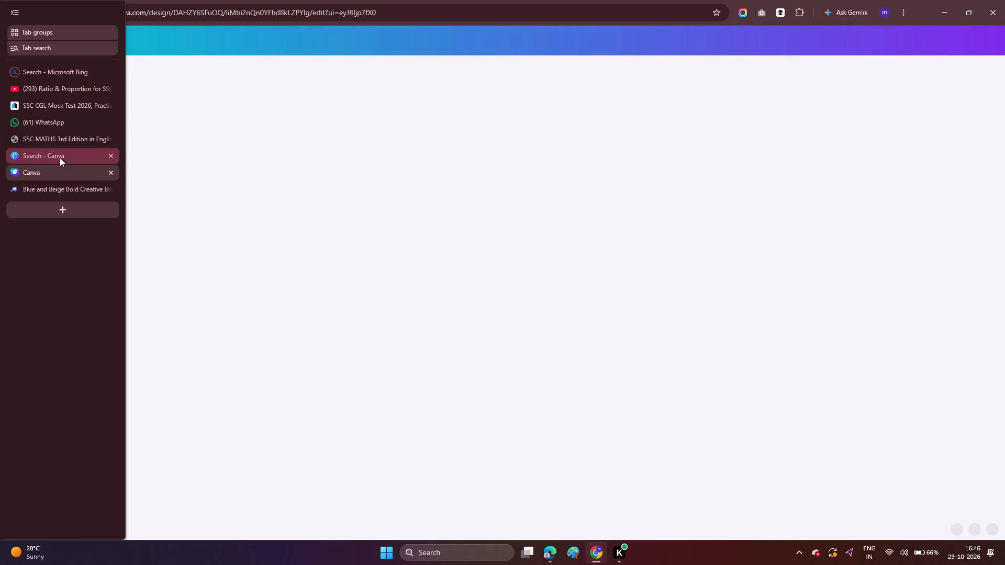
{"action": "left_click", "coordinate": [69, 174]}
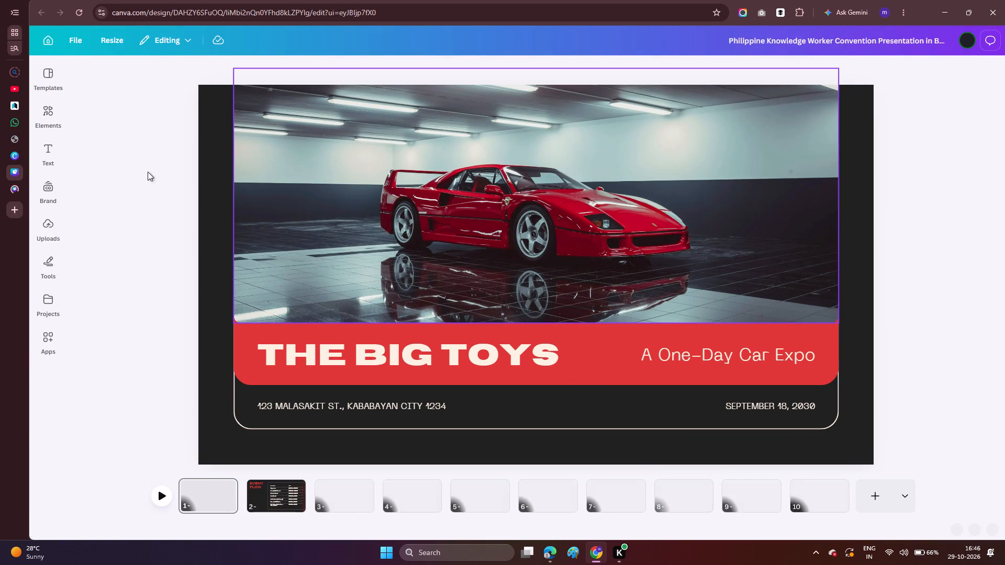
Show the presentation templates beside the design and view page 3, the guest speakers page.
{"action": "left_click", "coordinate": [49, 72]}
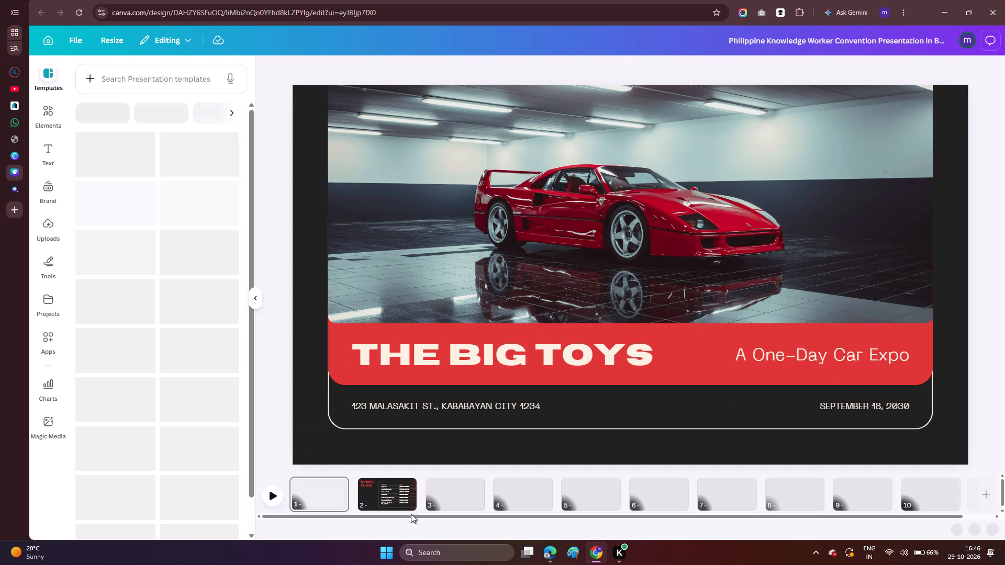
{"action": "left_click", "coordinate": [470, 501]}
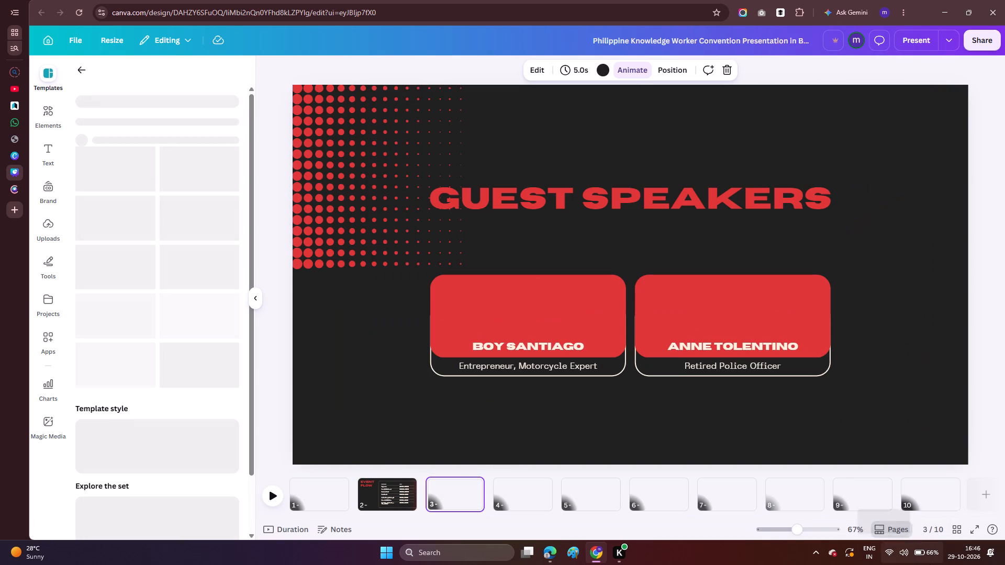
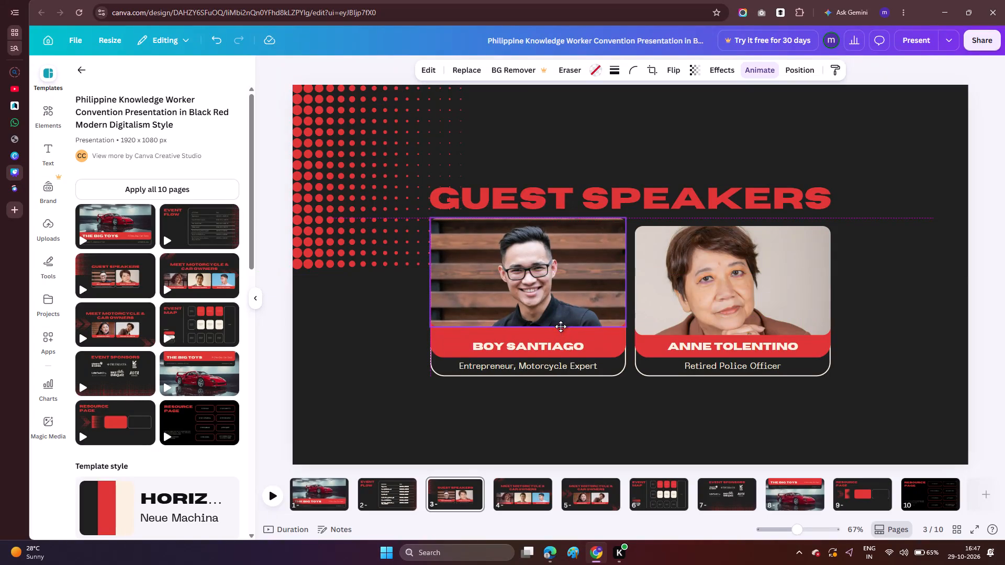
Replace the guest speakers layout on page 3 with the template's "The Big Toys" car page that has the red header.
{"action": "scroll", "coordinate": [161, 274], "scroll_direction": "down", "scroll_amount": 1}
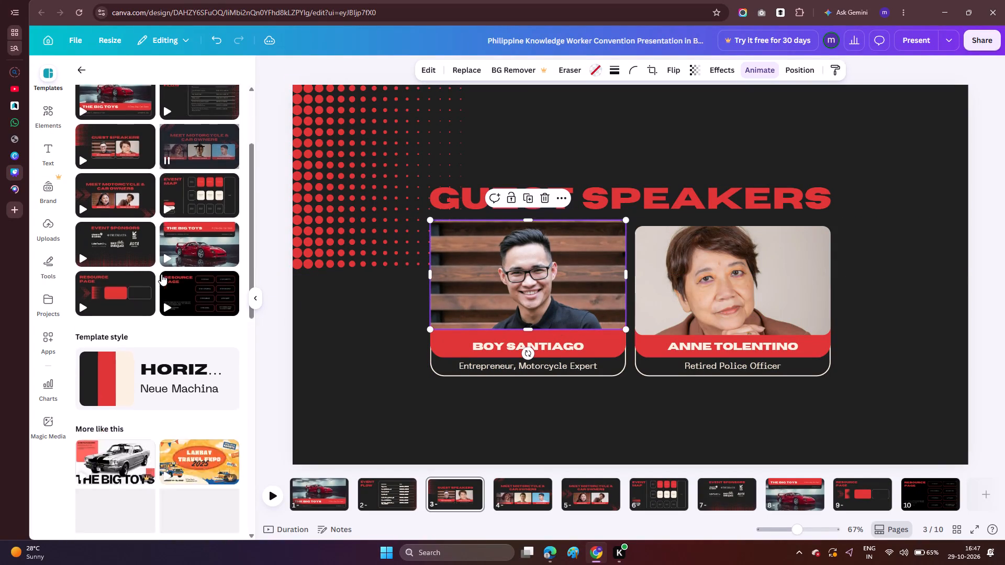
{"action": "scroll", "coordinate": [161, 274], "scroll_direction": "down", "scroll_amount": 1}
{"action": "left_click", "coordinate": [217, 201]}
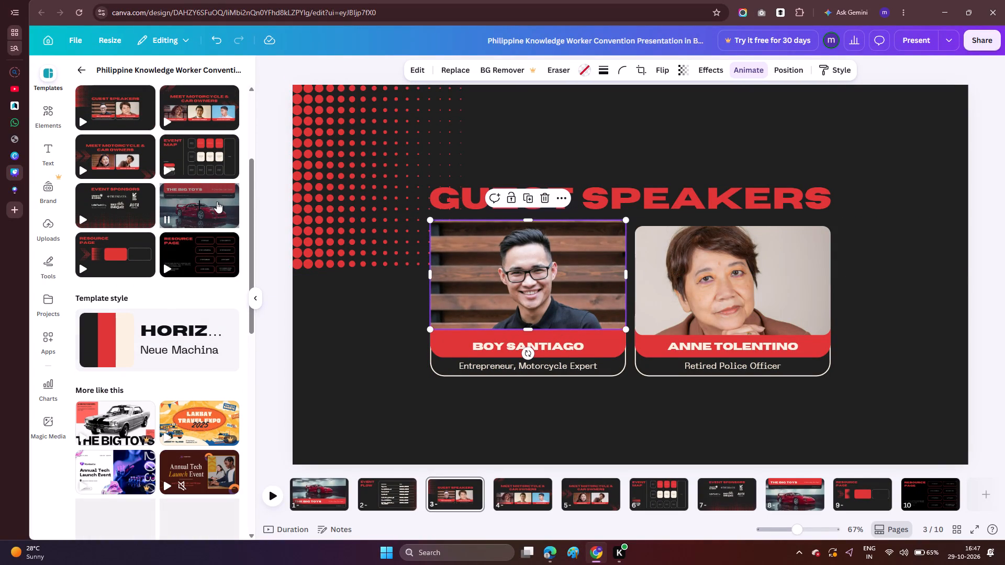
{"action": "left_click", "coordinate": [787, 495]}
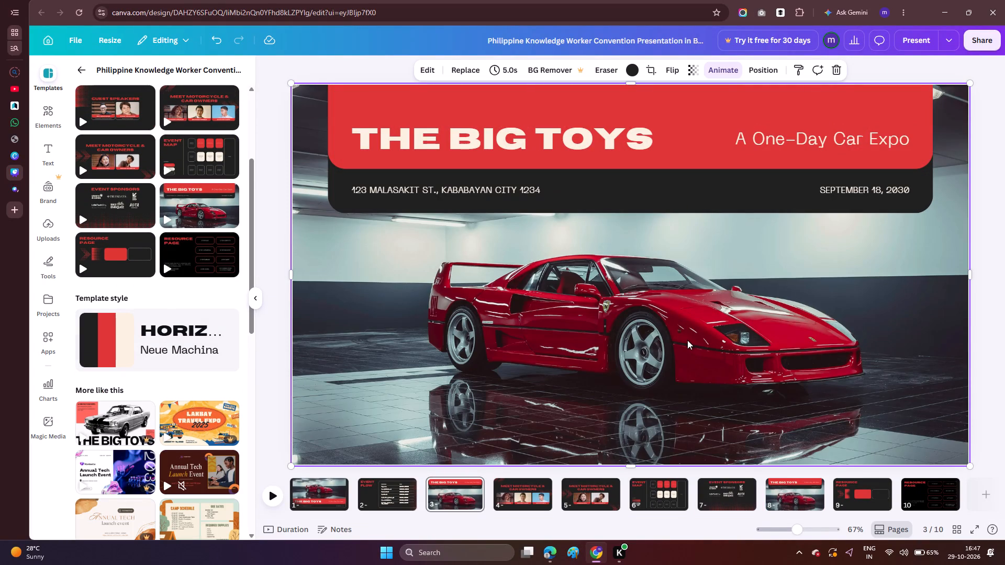
{"action": "left_click", "coordinate": [656, 354]}
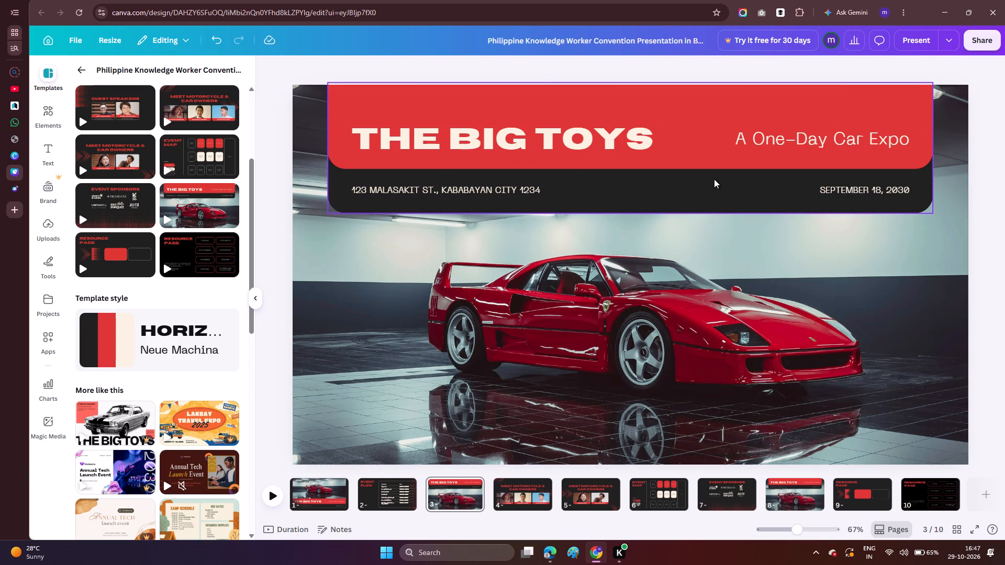
Move the black header panel on page 3 slightly lower so more of it extends below the red banner.
{"action": "left_click_drag", "start_coordinate": [714, 179], "coordinate": [707, 202]}
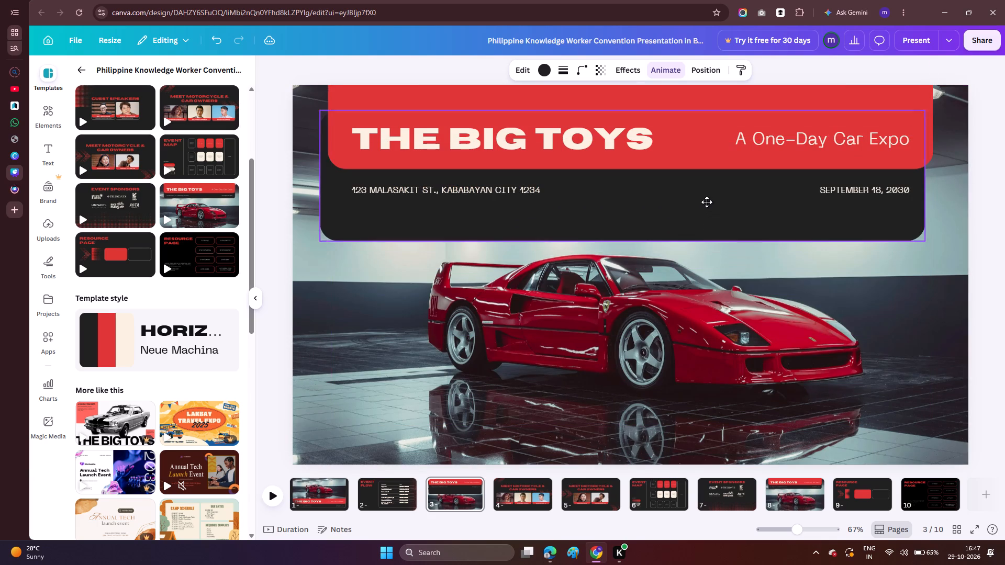
{"action": "left_click_drag", "start_coordinate": [707, 202], "coordinate": [714, 196]}
Move the address line up under the "The Big Toys" title and the date up under "A One-Day Car Expo", inside the red banner.
{"action": "left_click_drag", "start_coordinate": [538, 186], "coordinate": [535, 207]}
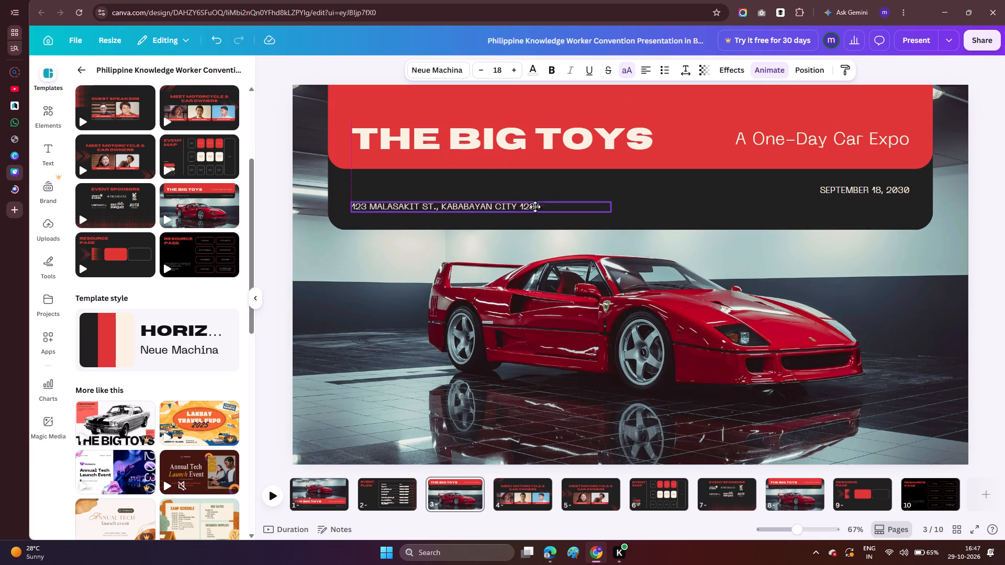
{"action": "left_click_drag", "start_coordinate": [535, 207], "coordinate": [537, 126]}
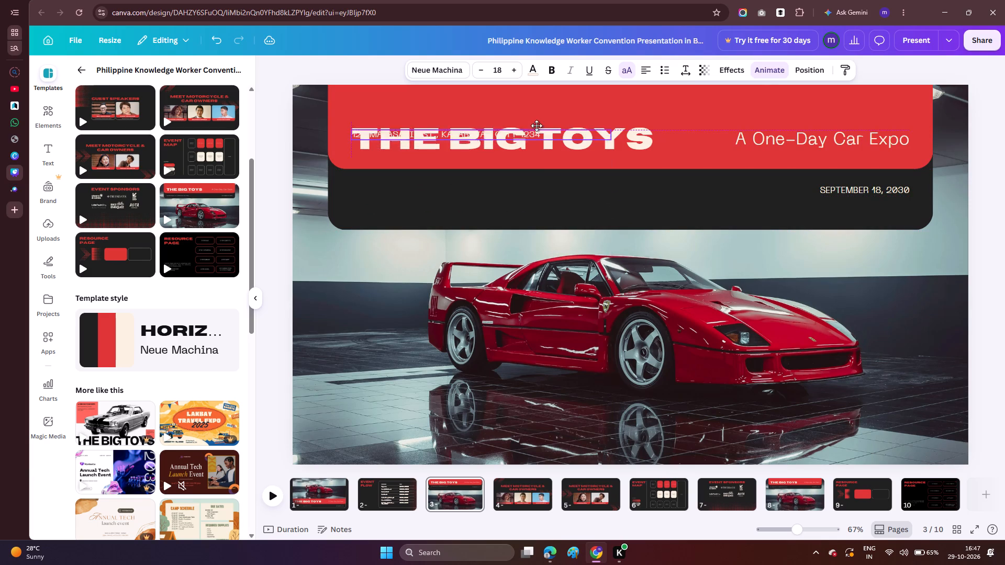
{"action": "left_click_drag", "start_coordinate": [537, 126], "coordinate": [542, 155]}
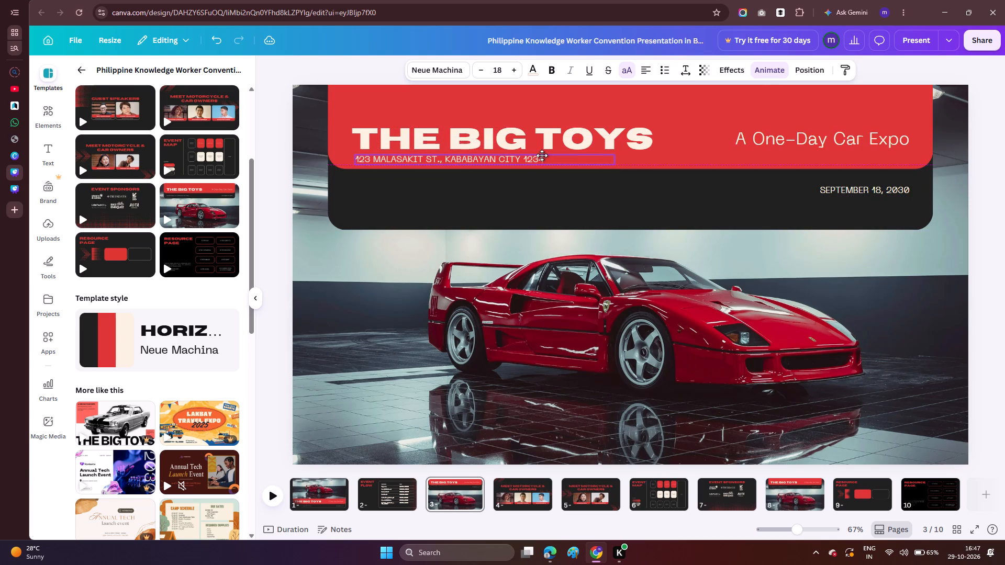
{"action": "left_click_drag", "start_coordinate": [542, 155], "coordinate": [544, 156]}
{"action": "left_click_drag", "start_coordinate": [846, 190], "coordinate": [846, 157]}
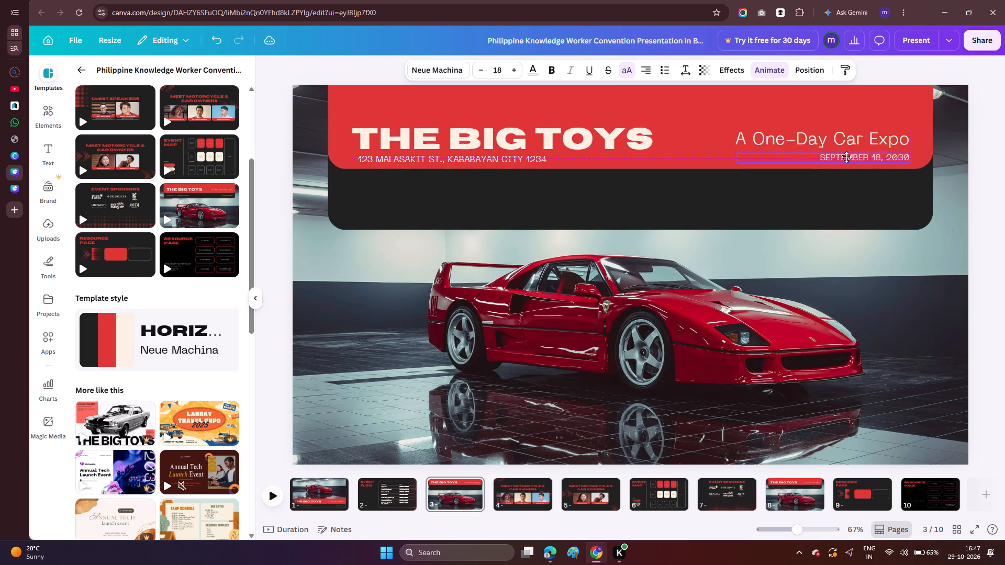
{"action": "left_click_drag", "start_coordinate": [846, 157], "coordinate": [845, 157]}
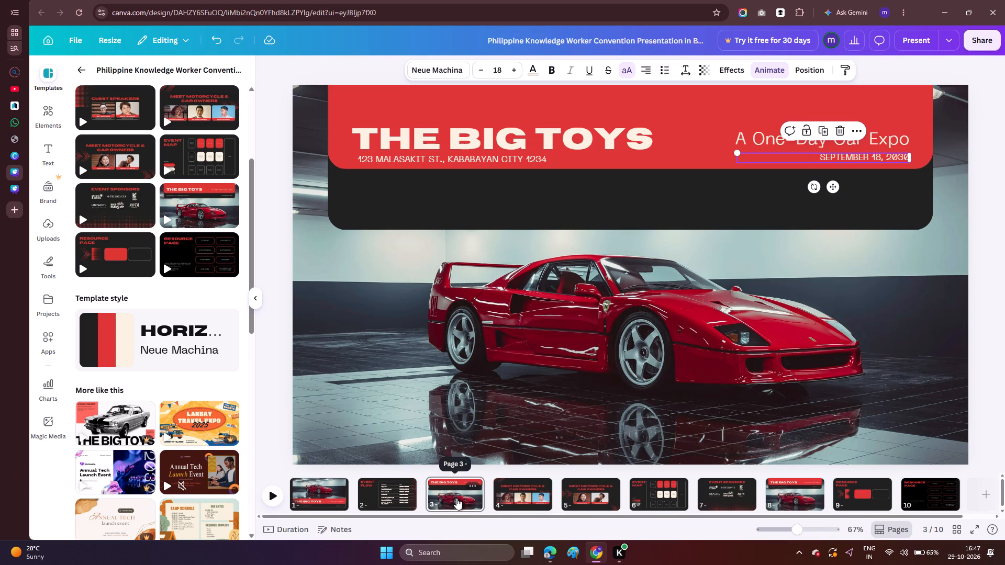
Move the edited car page from position 3 to the end of the presentation and add a blank page after it.
{"action": "left_click_drag", "start_coordinate": [456, 498], "coordinate": [929, 499]}
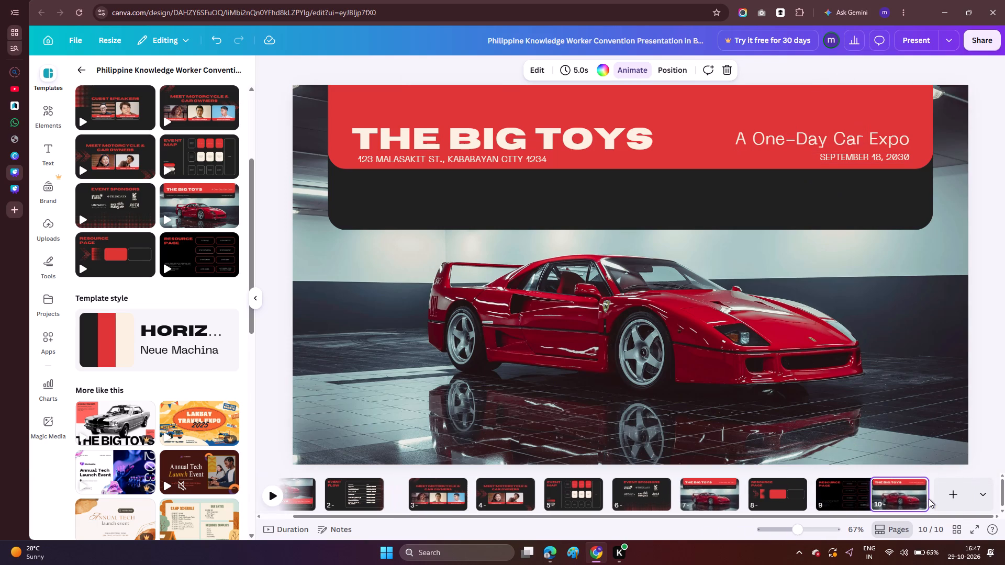
{"action": "left_click", "coordinate": [950, 498]}
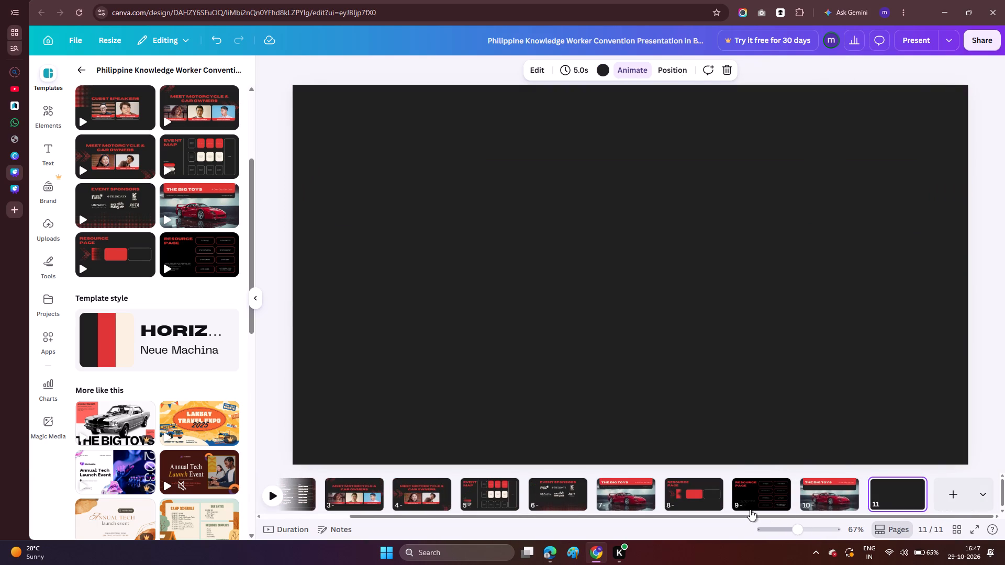
Delete both resource pages, the event sponsors, event map, both motorcycle and car owners pages, and the event flow page.
{"action": "left_click", "coordinate": [765, 493]}
{"action": "key", "text": "Delete"}
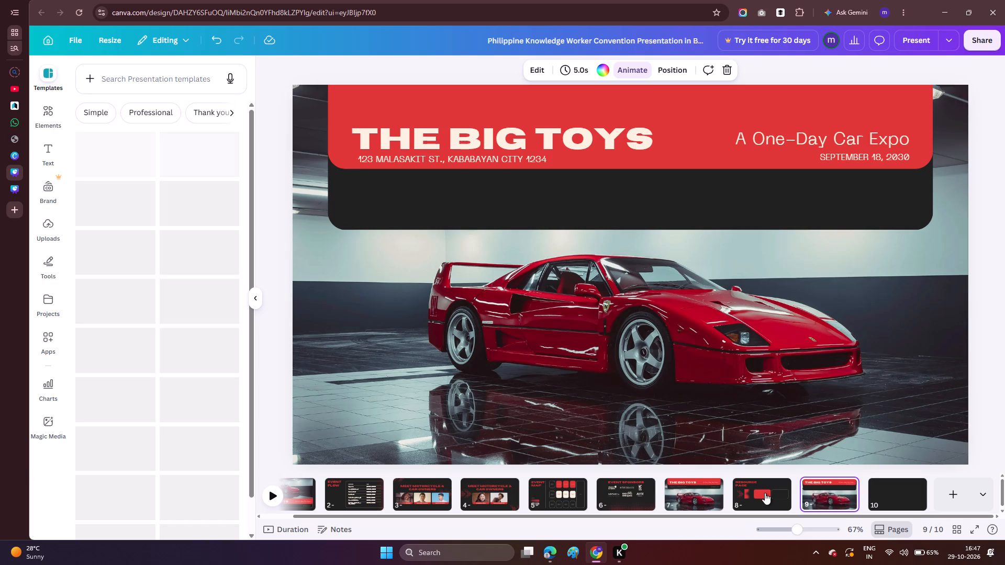
{"action": "key", "text": "Left"}
{"action": "key", "text": "Delete"}
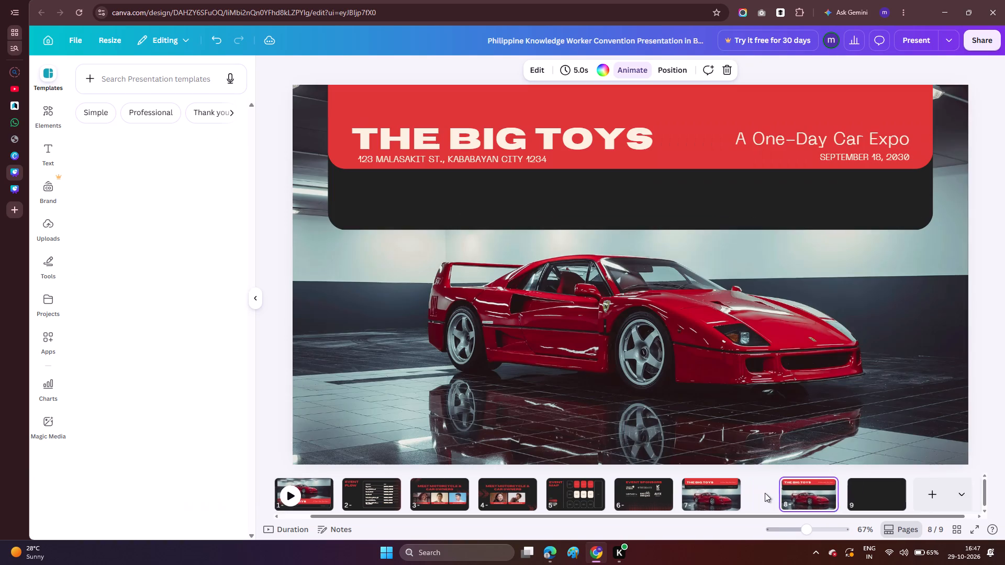
{"action": "key", "text": "Left"}
{"action": "key", "text": "Left"}
{"action": "key", "text": "Delete"}
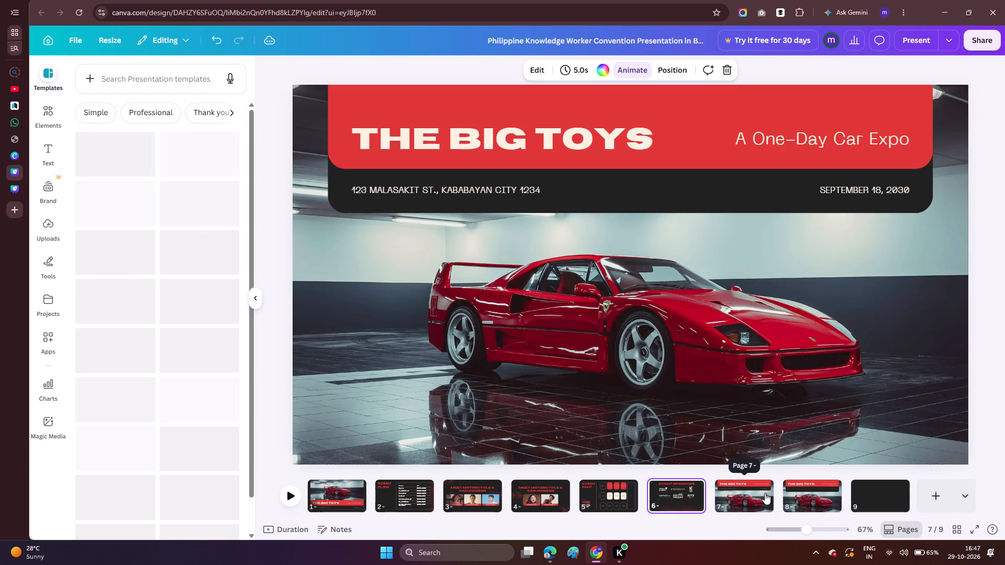
{"action": "key", "text": "Left"}
{"action": "key", "text": "Delete"}
{"action": "key", "text": "Left"}
{"action": "key", "text": "Delete"}
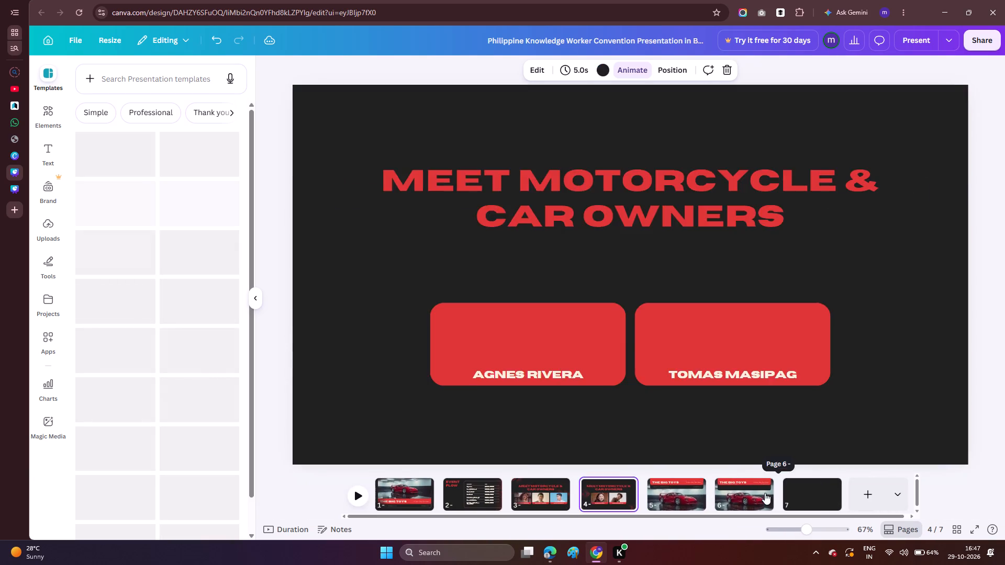
{"action": "key", "text": "Left"}
{"action": "key", "text": "Delete"}
{"action": "key", "text": "Left"}
{"action": "key", "text": "Delete"}
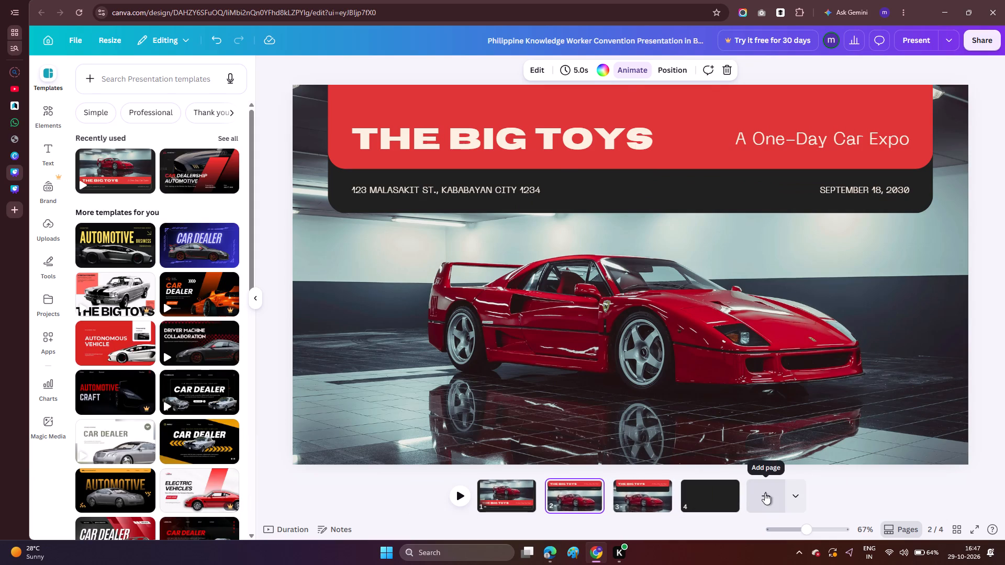
Review the remaining pages, comparing the cover with the two red-header car pages.
{"action": "key", "text": "Left"}
{"action": "key", "text": "Right"}
{"action": "key", "text": "Right"}
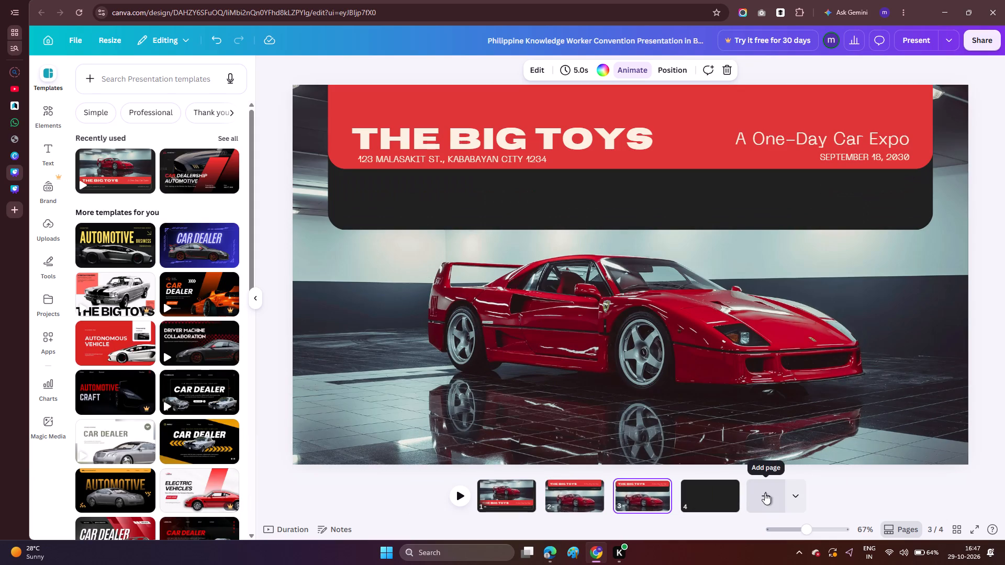
{"action": "key", "text": "Right"}
{"action": "key", "text": "Left"}
{"action": "key", "text": "Left"}
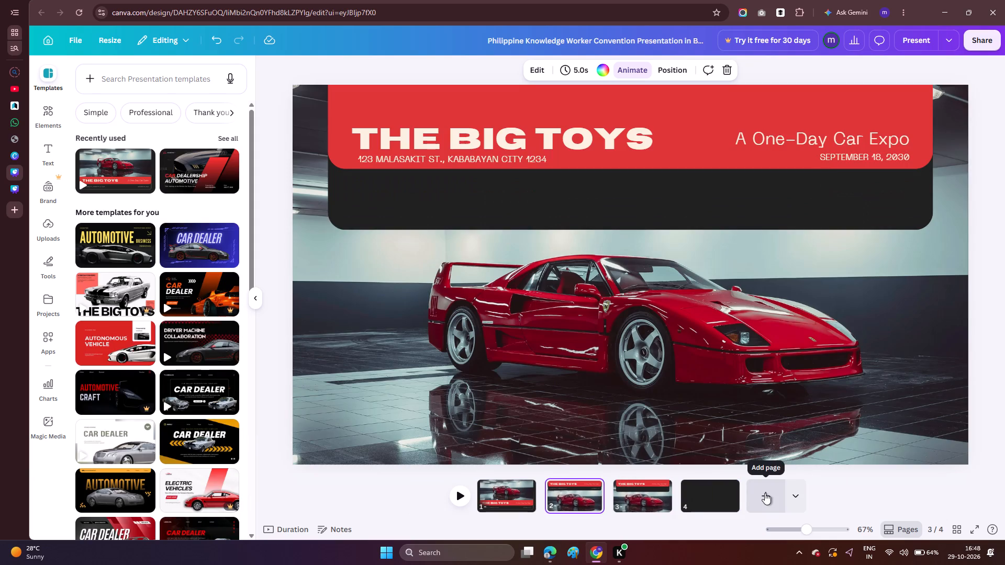
{"action": "key", "text": "Left"}
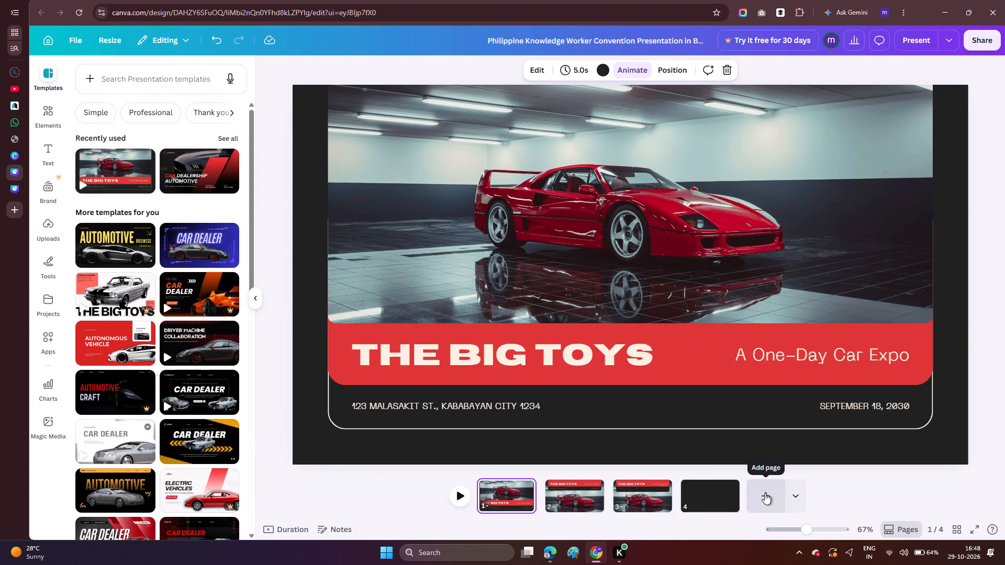
{"action": "key", "text": "Right"}
{"action": "key", "text": "Left"}
Apply the Rise animation to the red title banner group on page 1.
{"action": "left_click", "coordinate": [659, 361]}
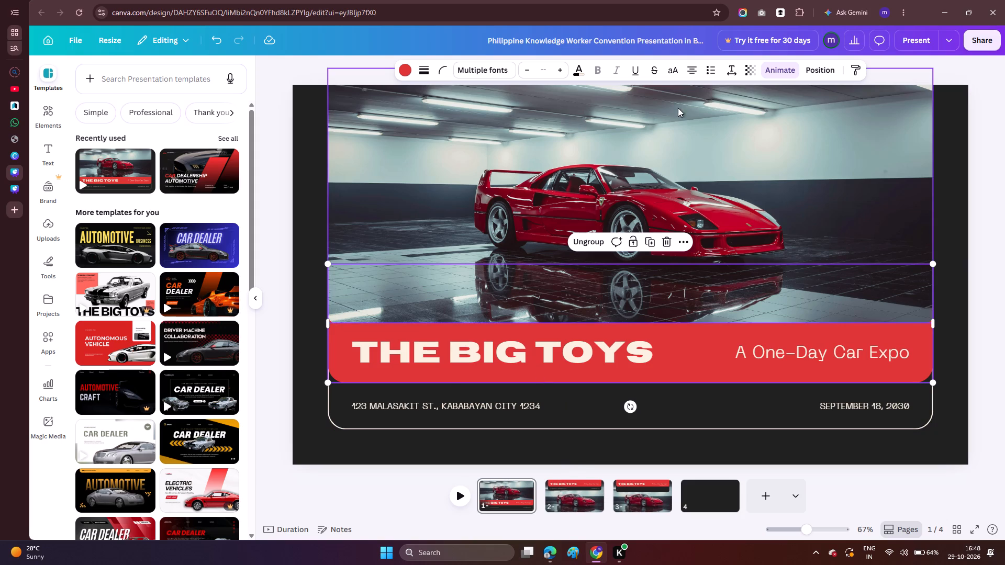
{"action": "left_click", "coordinate": [784, 75]}
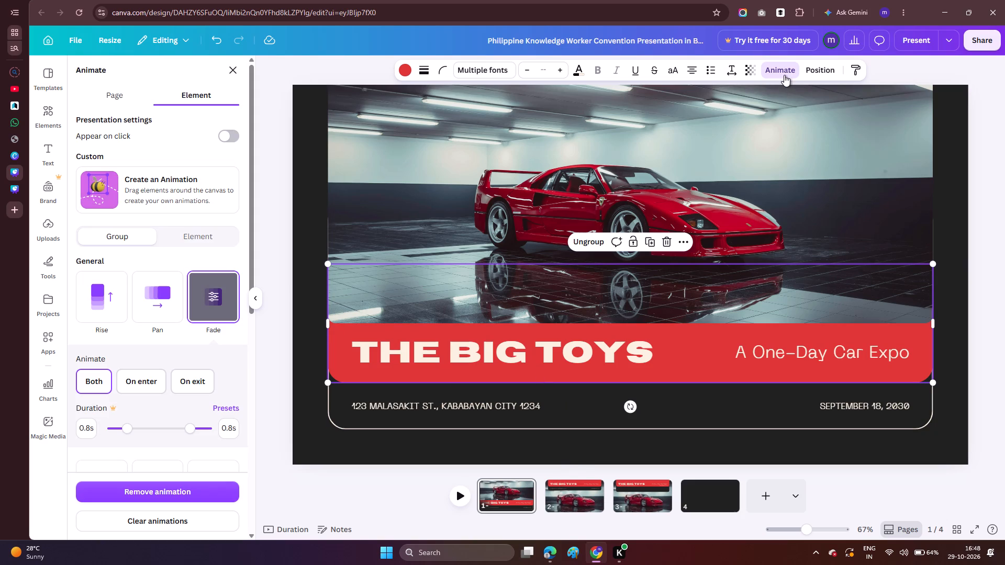
{"action": "left_click", "coordinate": [98, 308]}
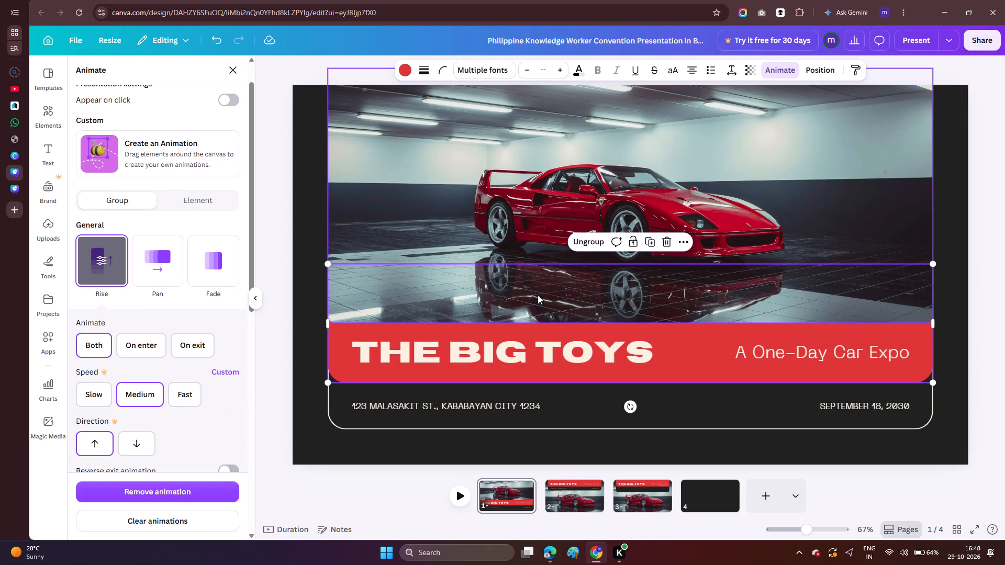
Examine the animation effects available for the car photo on page 1.
{"action": "left_click", "coordinate": [397, 137]}
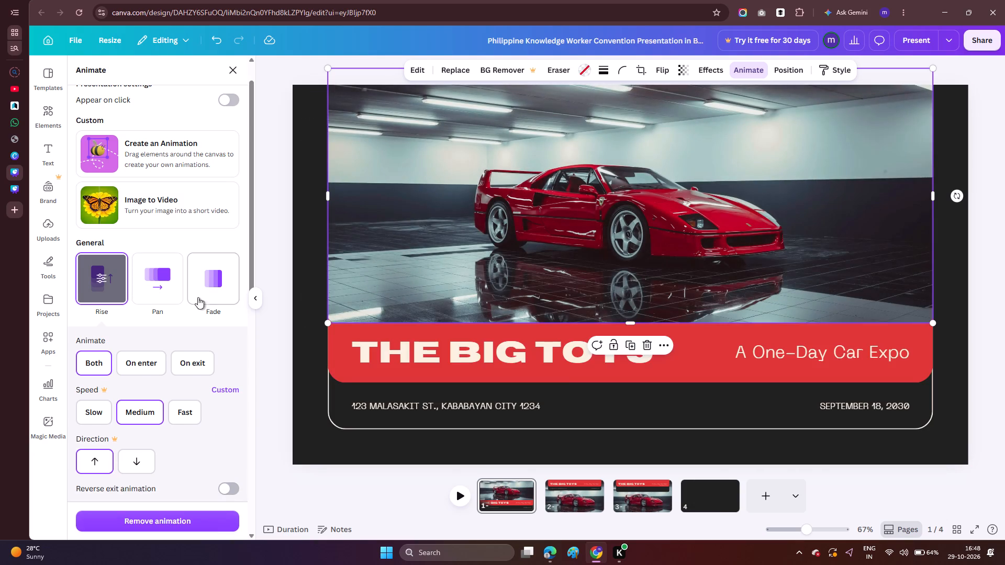
{"action": "scroll", "coordinate": [144, 424], "scroll_direction": "down", "scroll_amount": 4}
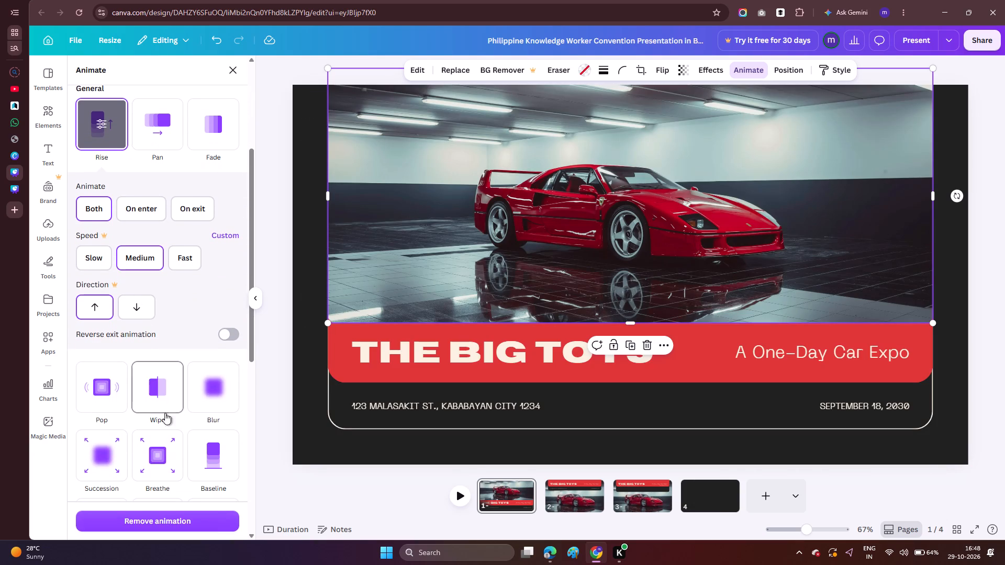
{"action": "scroll", "coordinate": [154, 448], "scroll_direction": "down", "scroll_amount": 2}
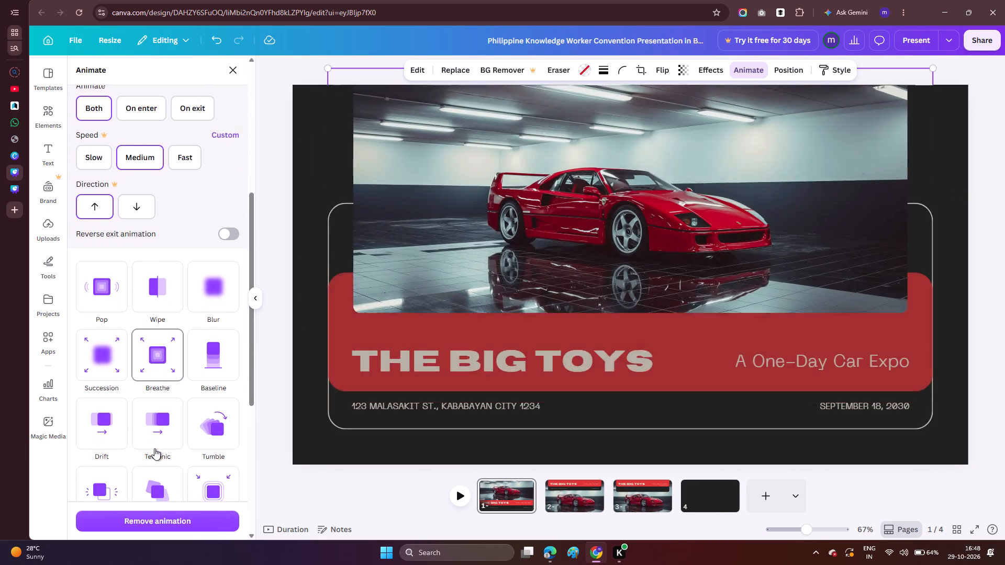
{"action": "scroll", "coordinate": [154, 448], "scroll_direction": "down", "scroll_amount": 4}
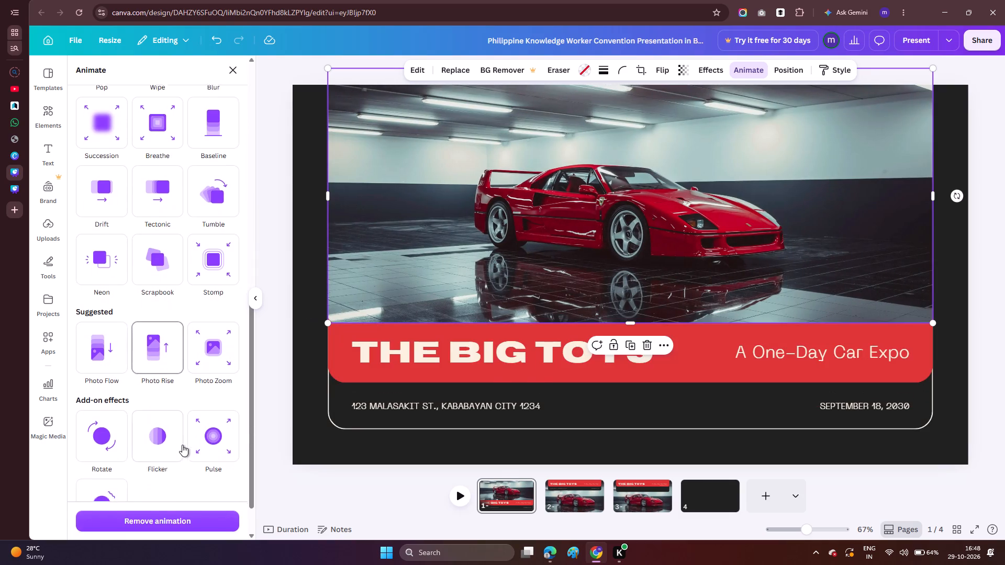
{"action": "scroll", "coordinate": [182, 445], "scroll_direction": "down", "scroll_amount": 1}
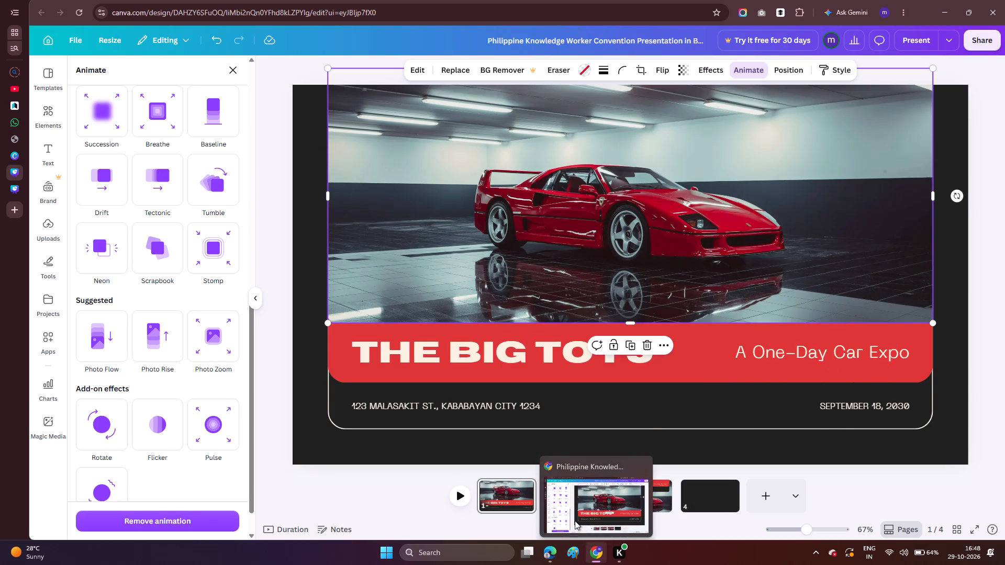
Add a blank page directly after page 2 and return to page 2.
{"action": "left_click", "coordinate": [569, 494]}
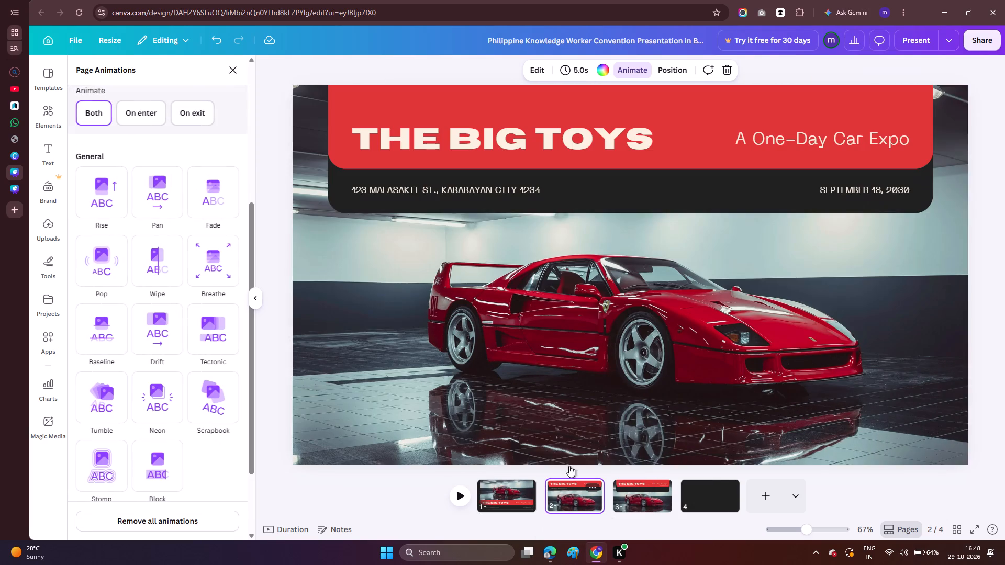
{"action": "left_click", "coordinate": [637, 495]}
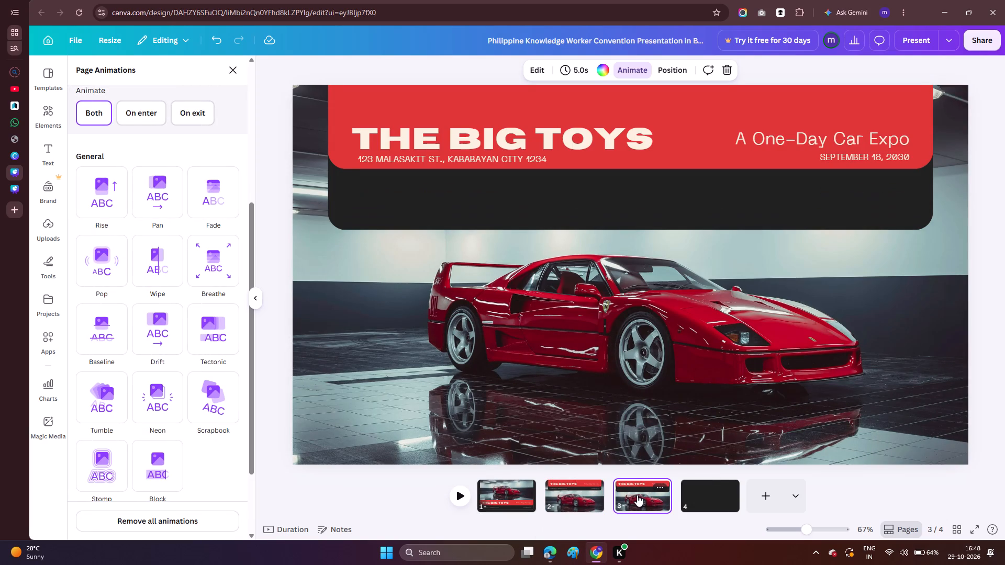
{"action": "left_click", "coordinate": [576, 489]}
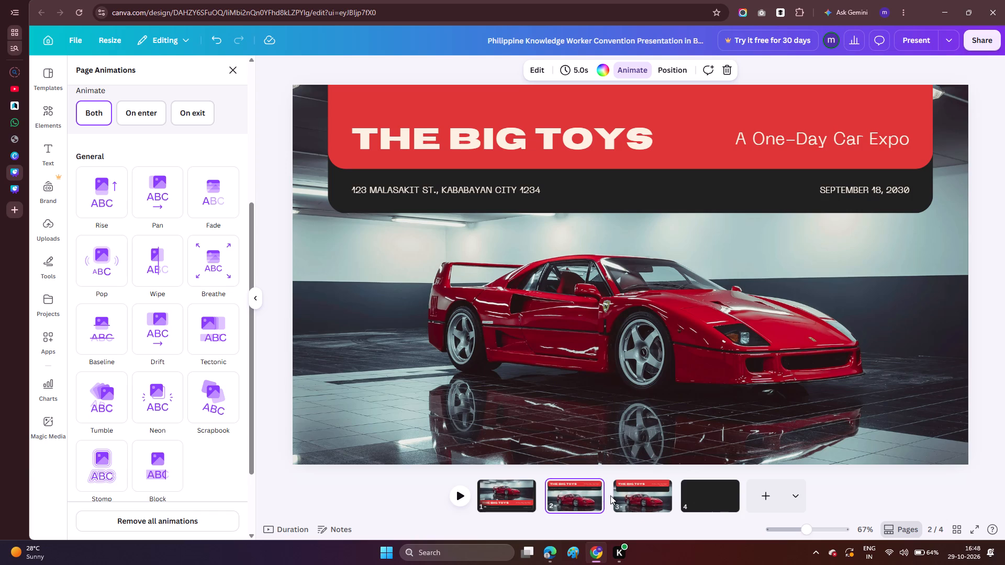
{"action": "left_click", "coordinate": [594, 487]}
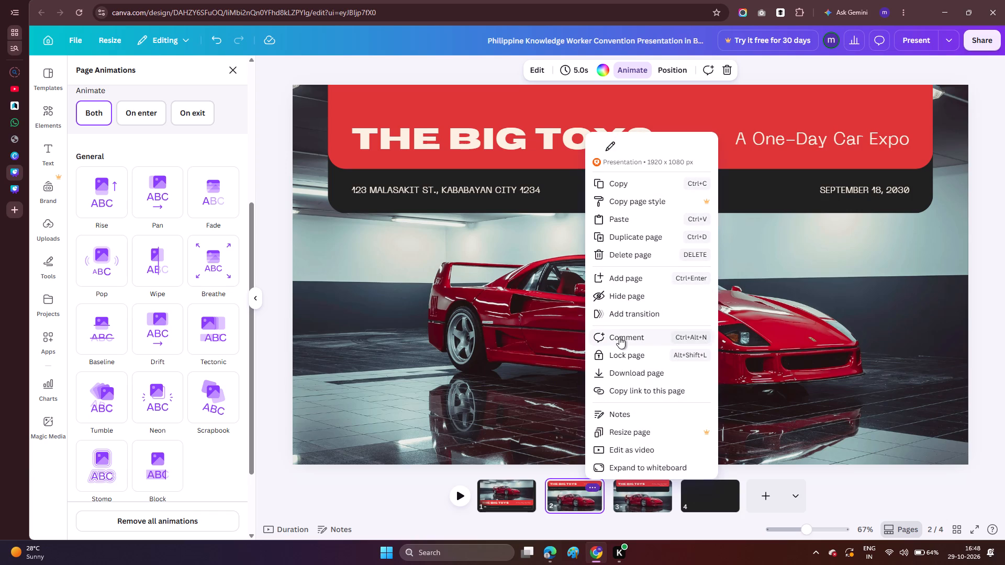
{"action": "left_click", "coordinate": [627, 285]}
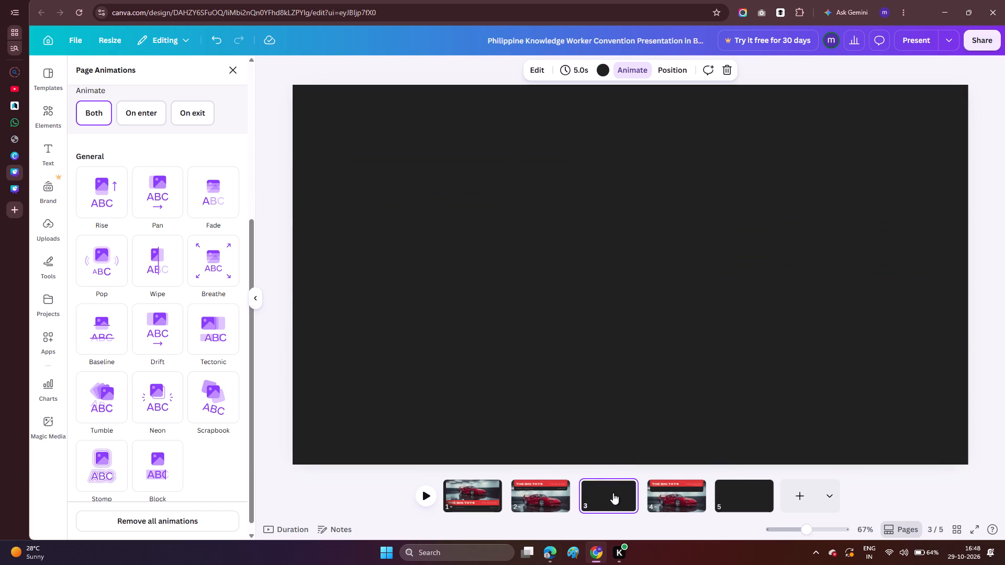
{"action": "left_click", "coordinate": [548, 492]}
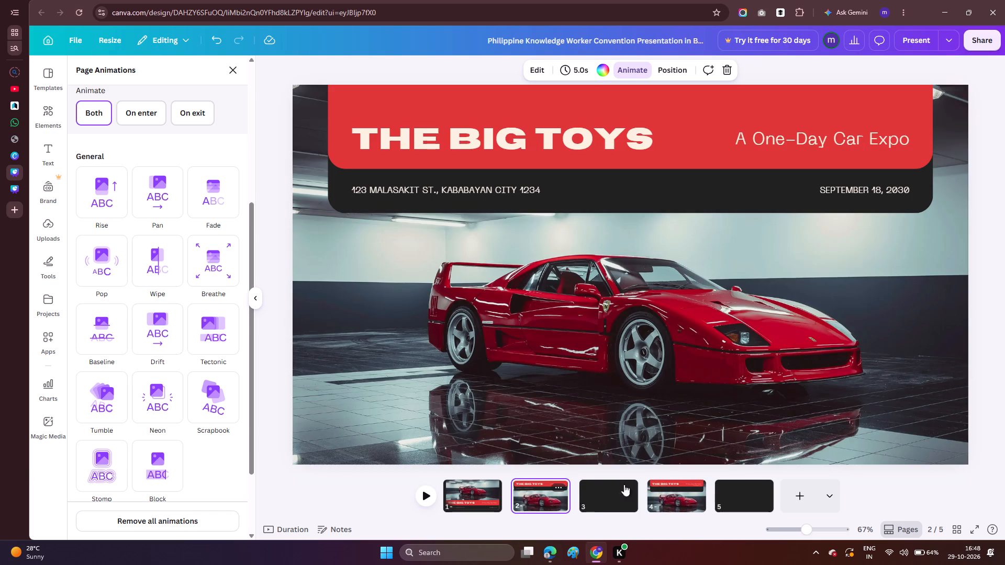
Undo the blank page insertion and duplicate page 2 instead.
{"action": "key", "text": "ctrl+z"}
{"action": "right_click", "coordinate": [577, 493]}
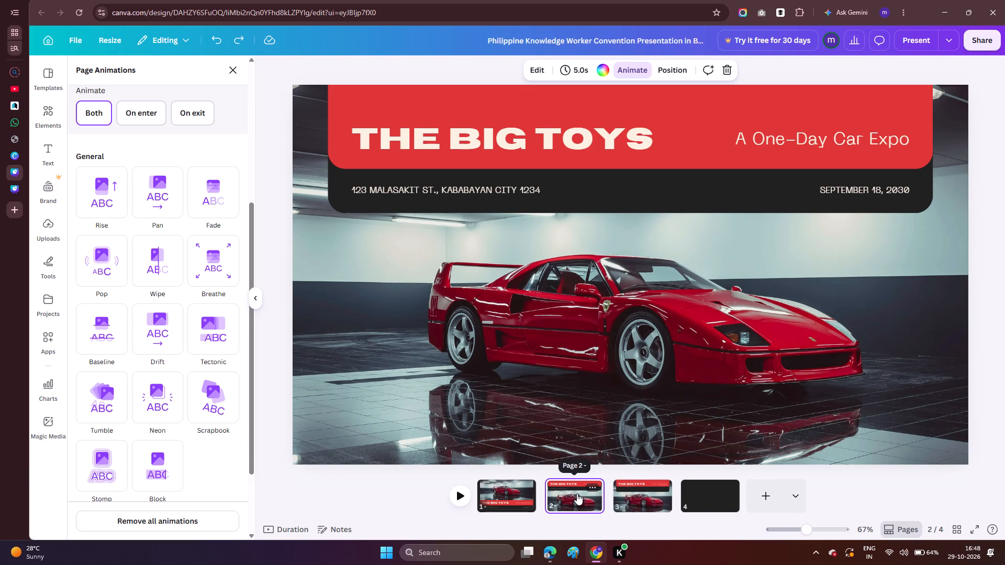
{"action": "left_click", "coordinate": [778, 359]}
{"action": "key", "text": "ctrl+d"}
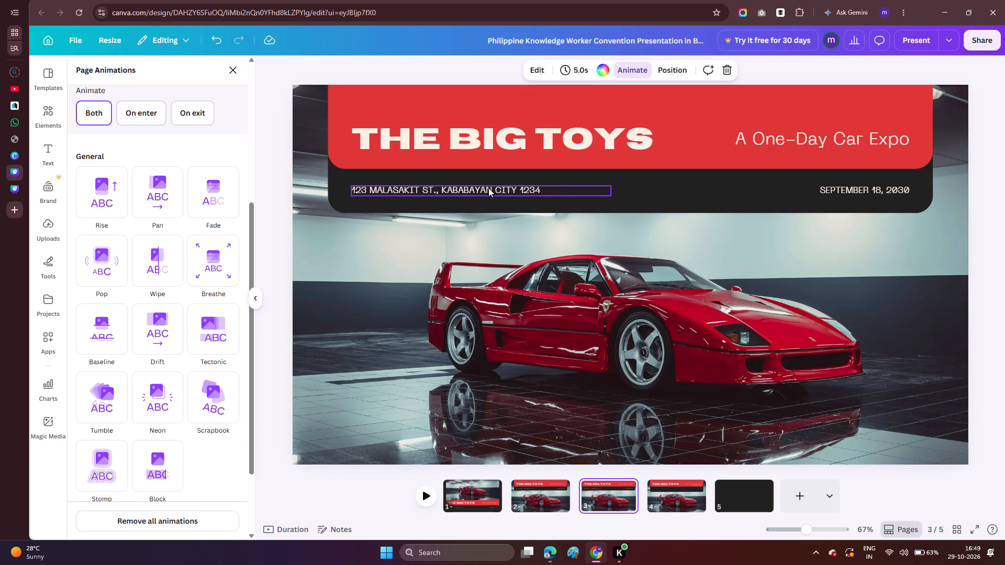
On page 3, shift the black header bar slightly down and move the address and date lines up close beneath the red banner.
{"action": "left_click_drag", "start_coordinate": [611, 204], "coordinate": [611, 215]}
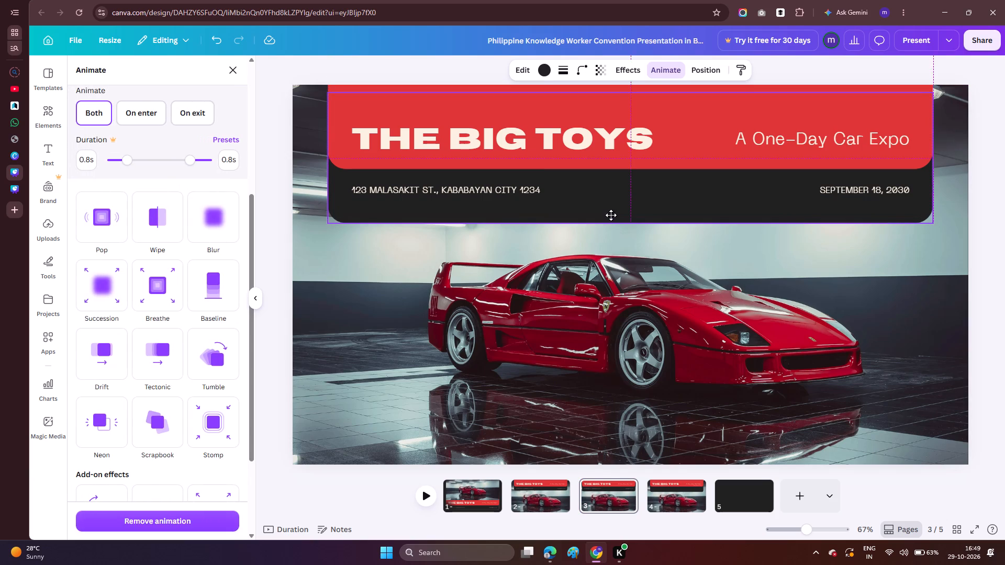
{"action": "left_click_drag", "start_coordinate": [611, 215], "coordinate": [610, 215]}
{"action": "left_click_drag", "start_coordinate": [520, 188], "coordinate": [520, 181]}
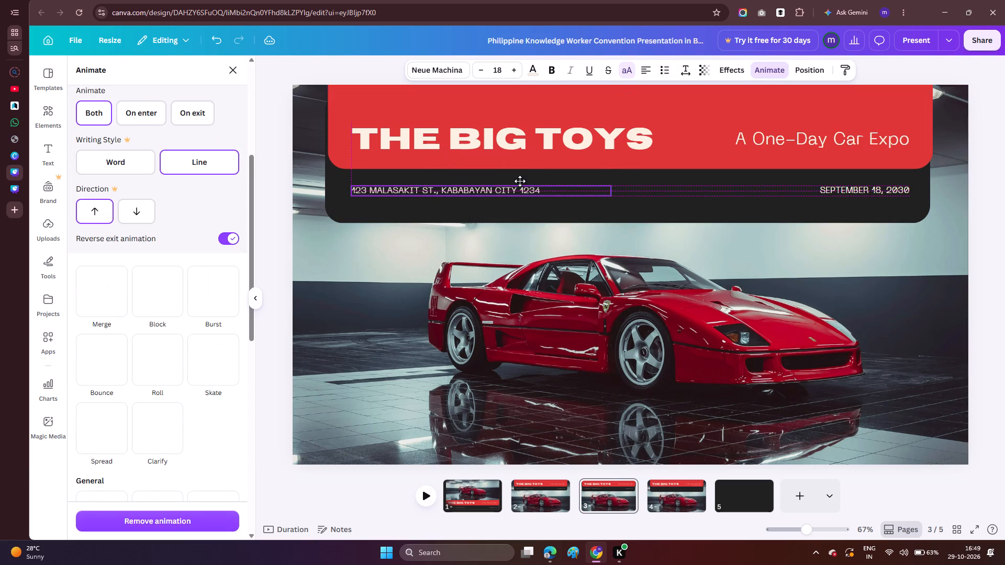
{"action": "left_click_drag", "start_coordinate": [520, 181], "coordinate": [520, 180]}
{"action": "left_click_drag", "start_coordinate": [851, 189], "coordinate": [851, 184]}
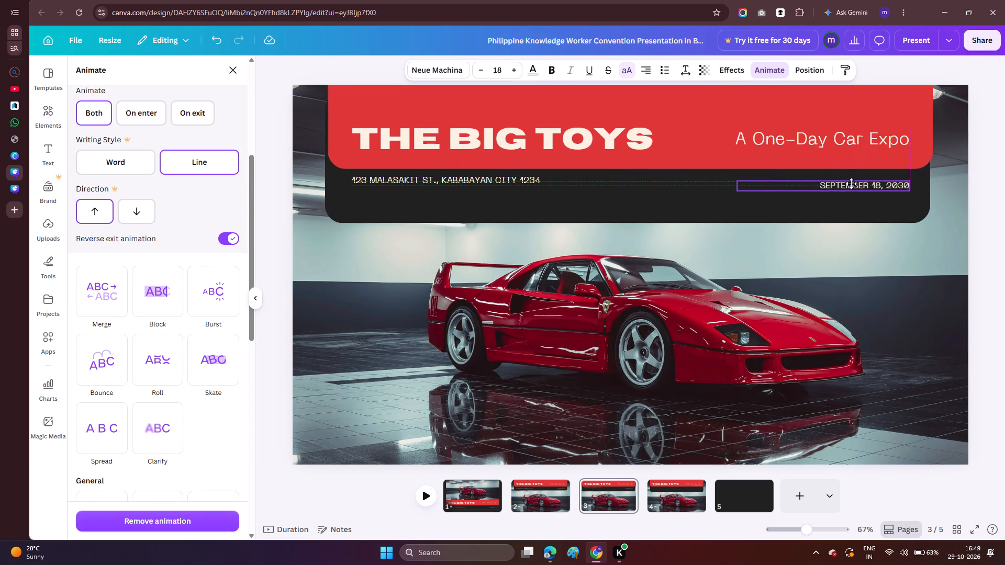
{"action": "left_click_drag", "start_coordinate": [851, 184], "coordinate": [851, 177]}
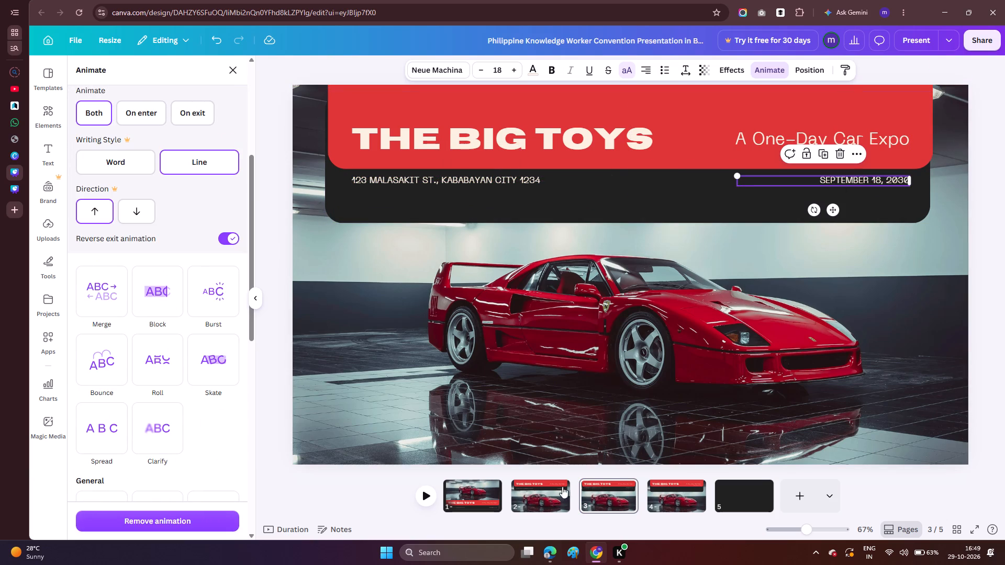
Compare the header layouts of pages 2 and 3 and check the editing options for page 2.
{"action": "left_click", "coordinate": [552, 498]}
{"action": "key", "text": "Right"}
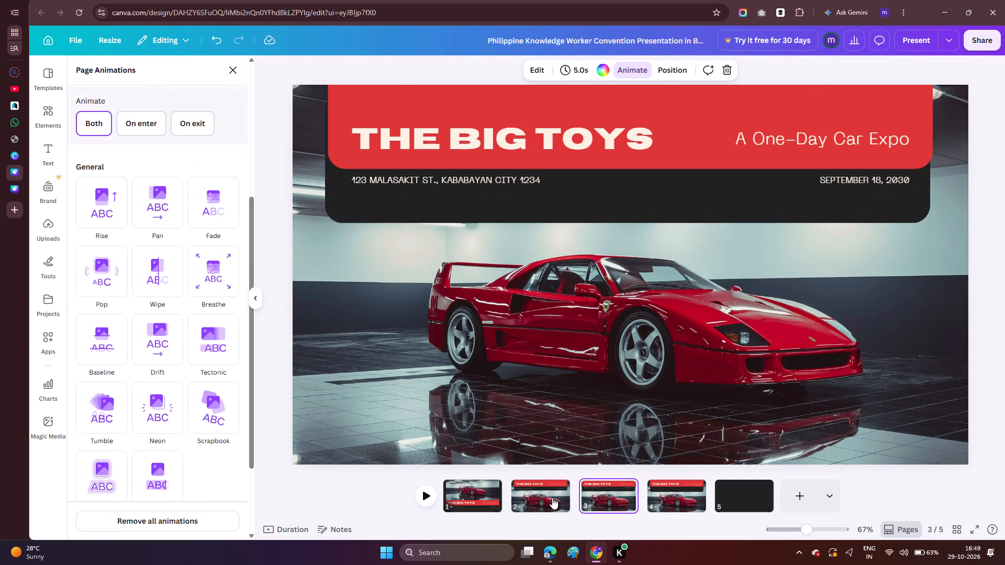
{"action": "key", "text": "Left"}
{"action": "key", "text": "Right"}
{"action": "left_click", "coordinate": [361, 207]}
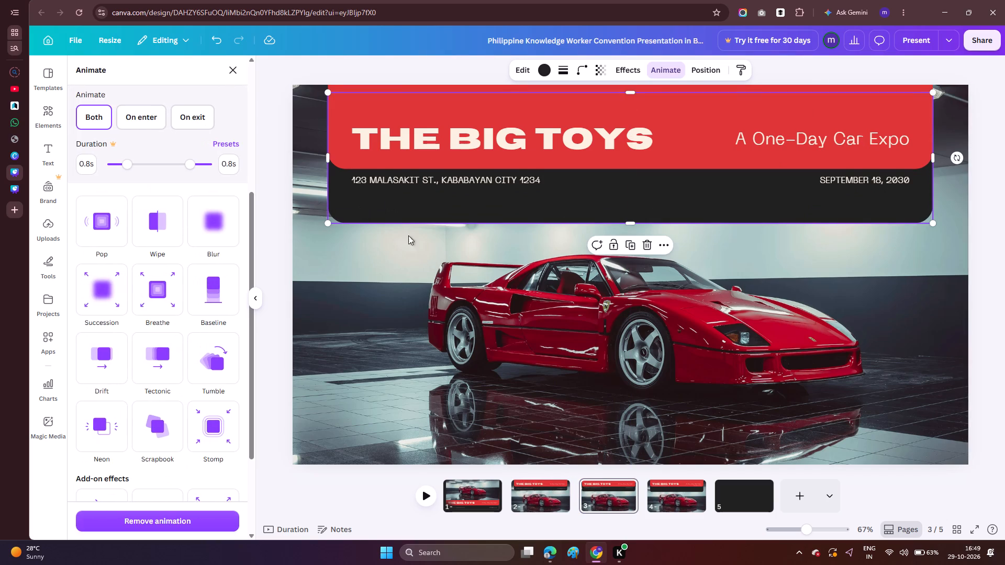
{"action": "left_click", "coordinate": [459, 306]}
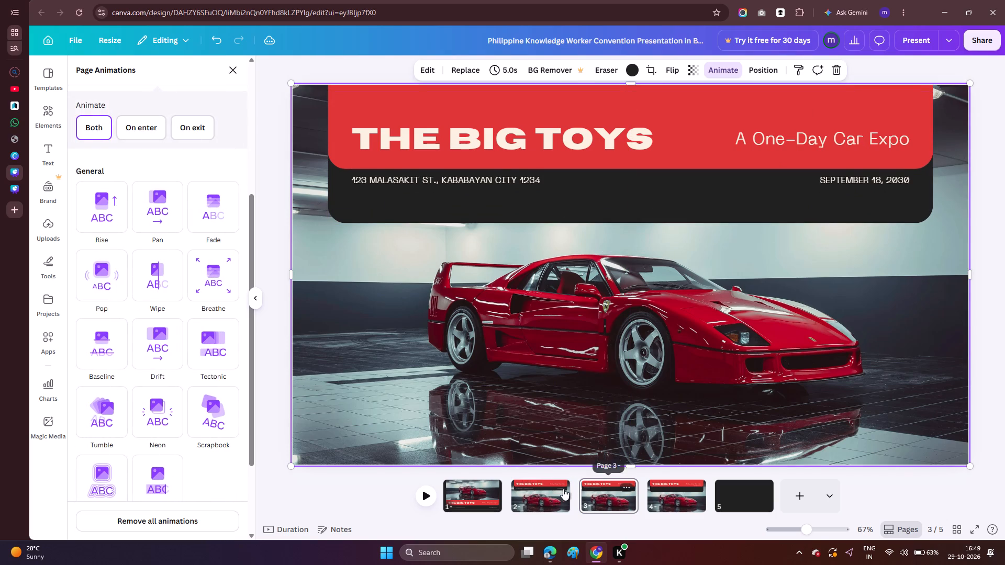
{"action": "left_click", "coordinate": [557, 489]}
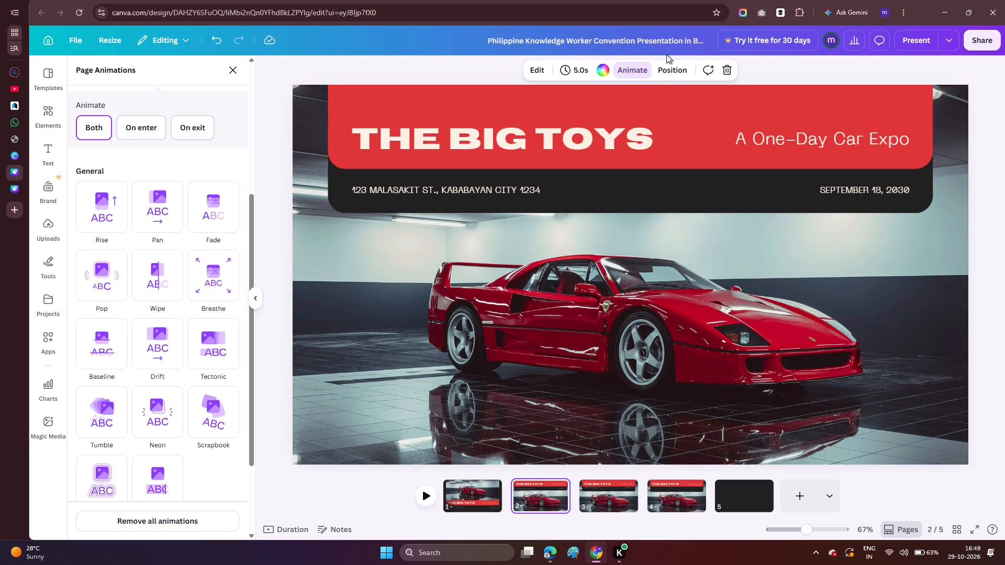
{"action": "left_click", "coordinate": [534, 73]}
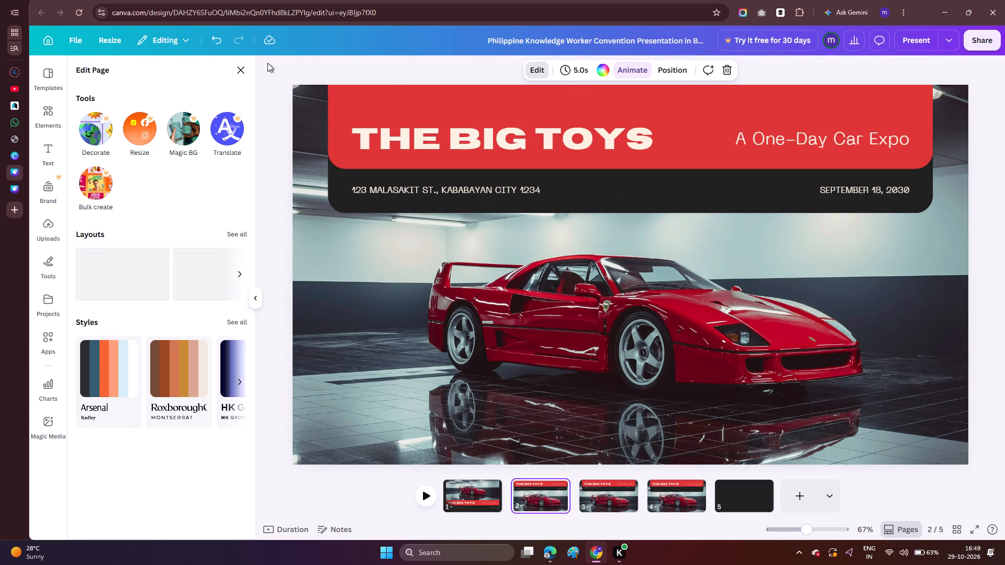
{"action": "left_click", "coordinate": [244, 72]}
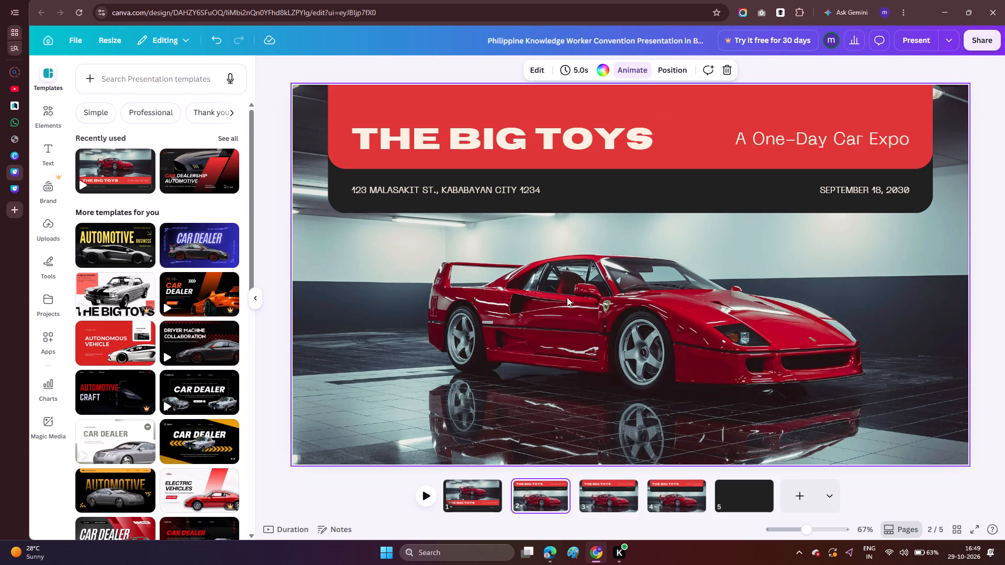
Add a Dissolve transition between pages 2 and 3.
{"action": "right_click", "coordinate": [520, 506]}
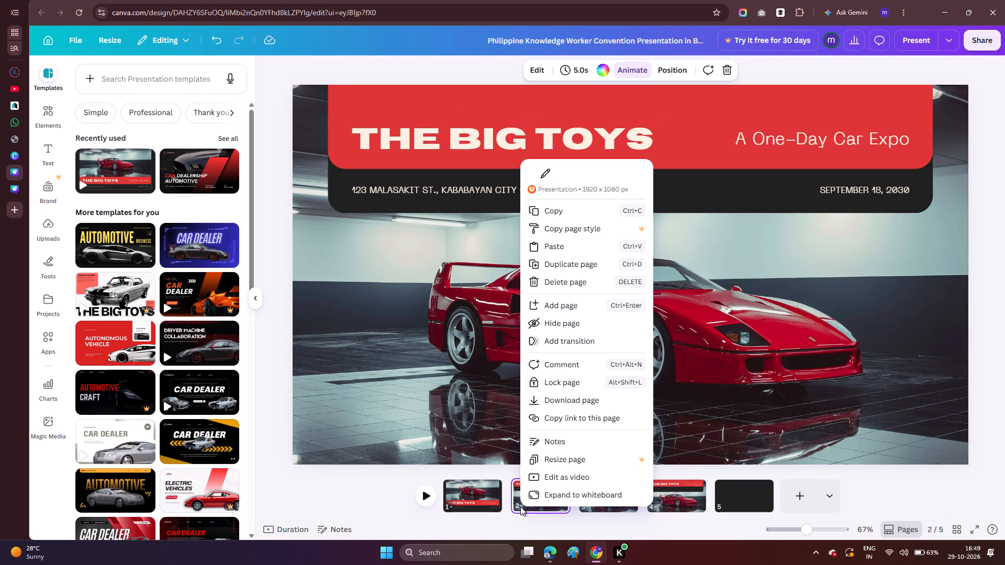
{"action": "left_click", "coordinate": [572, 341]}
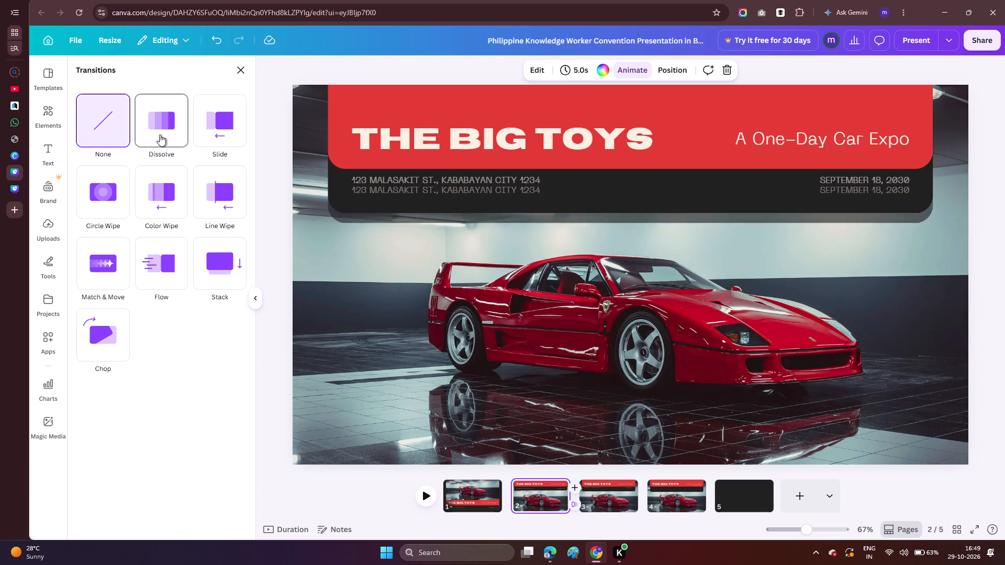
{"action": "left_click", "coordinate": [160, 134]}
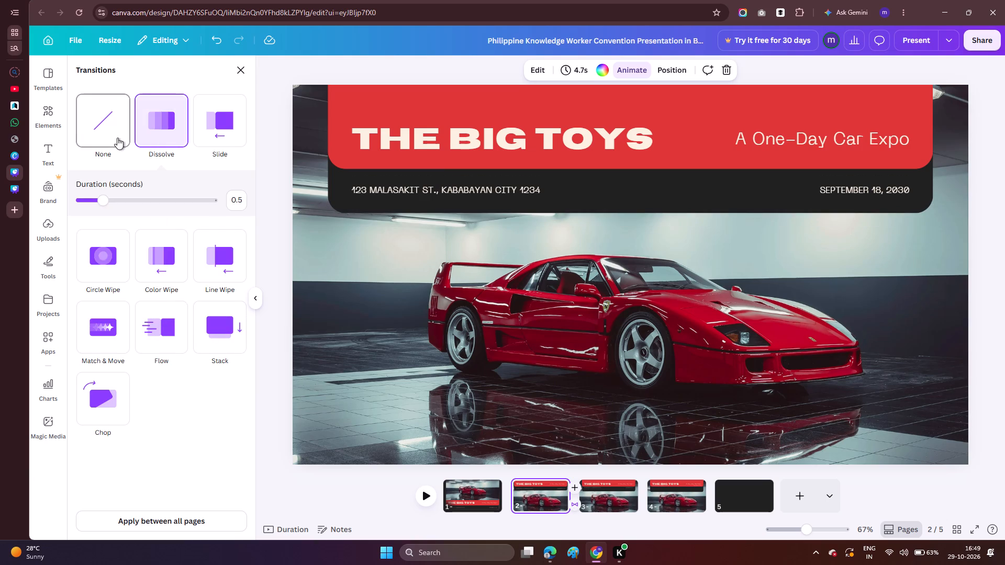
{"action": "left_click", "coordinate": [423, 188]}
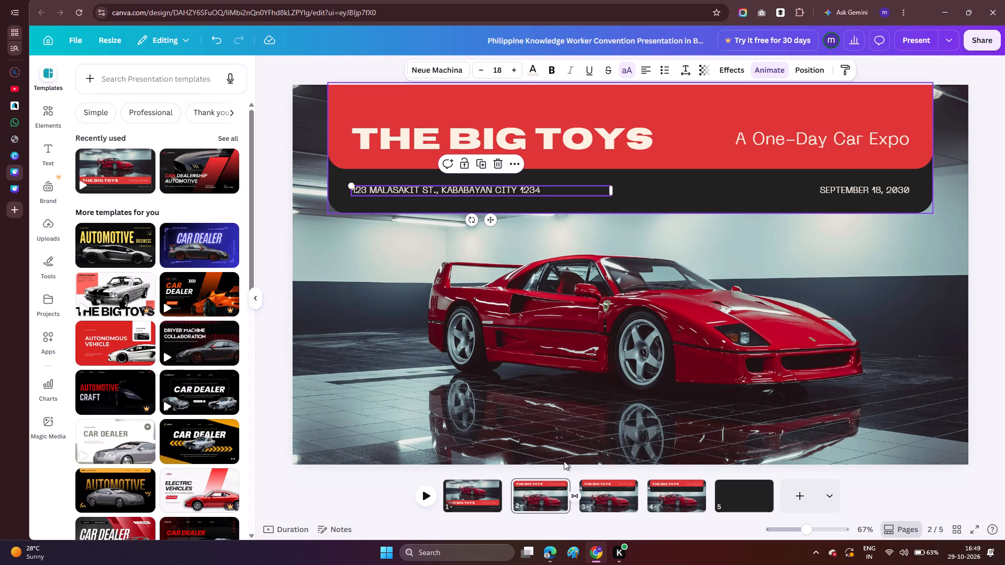
Set the transition between pages 2 and 3 to Match & Move with a duration of 0.8 seconds.
{"action": "left_click", "coordinate": [574, 495]}
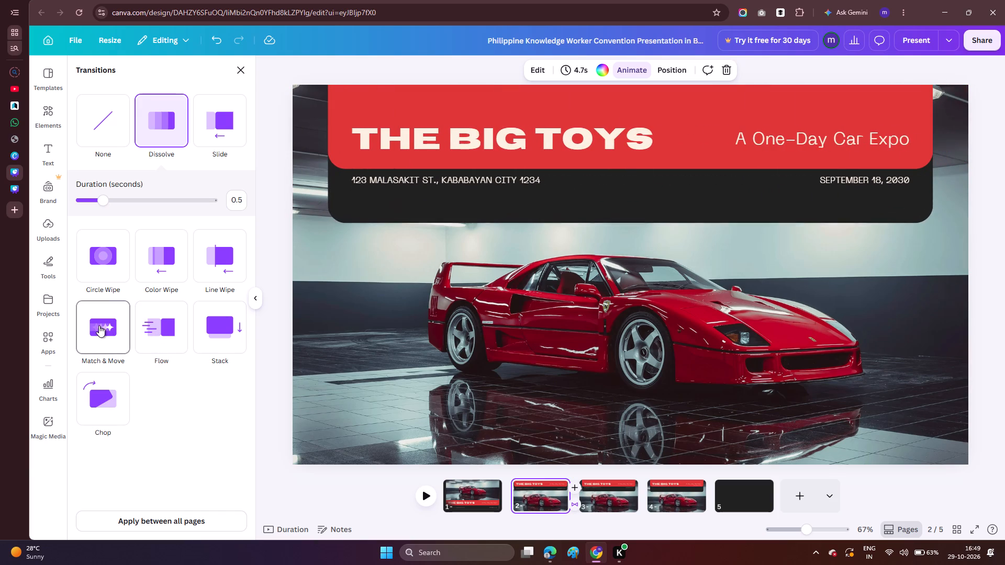
{"action": "left_click", "coordinate": [99, 325]}
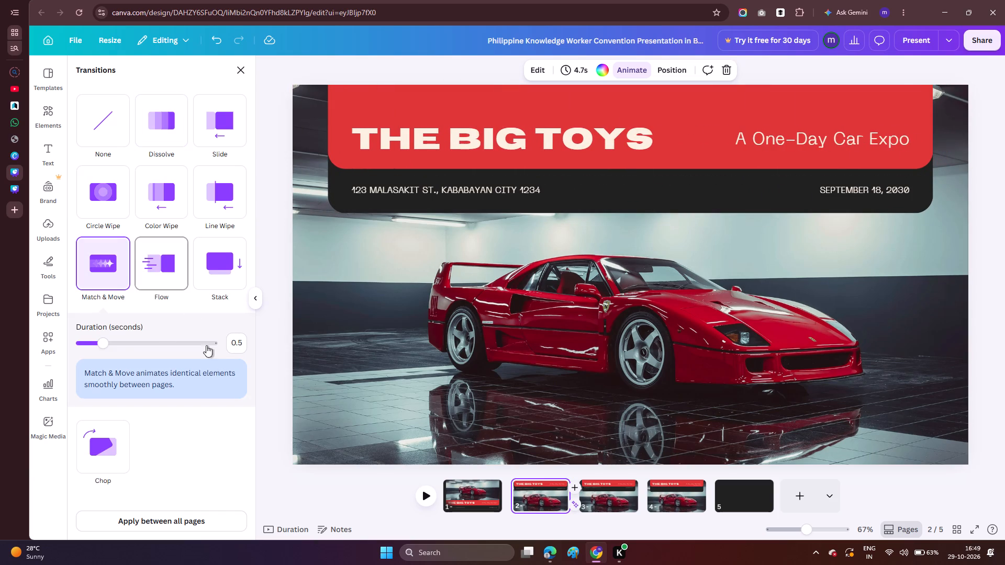
{"action": "left_click_drag", "start_coordinate": [104, 345], "coordinate": [128, 347]}
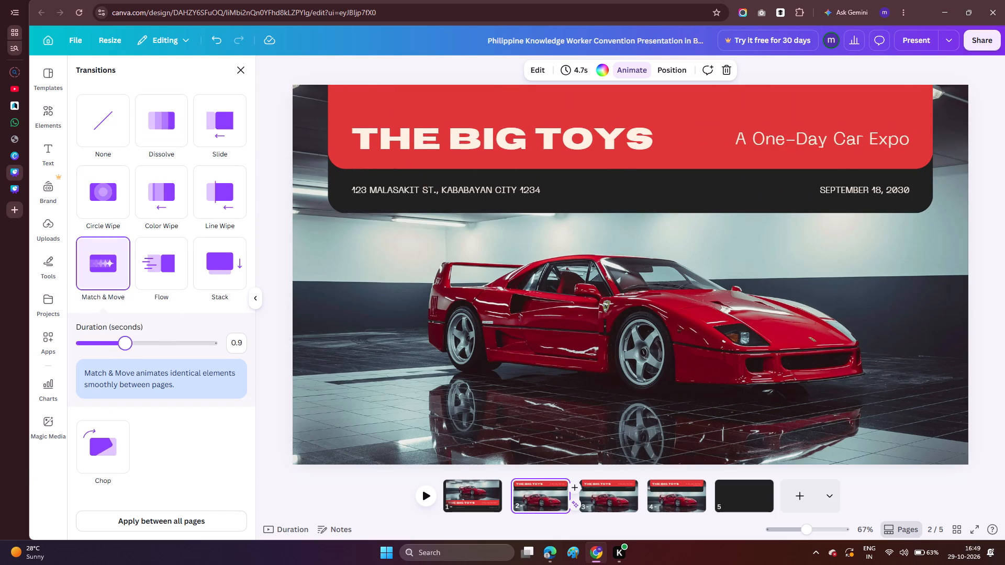
{"action": "left_click_drag", "start_coordinate": [128, 347], "coordinate": [139, 349]}
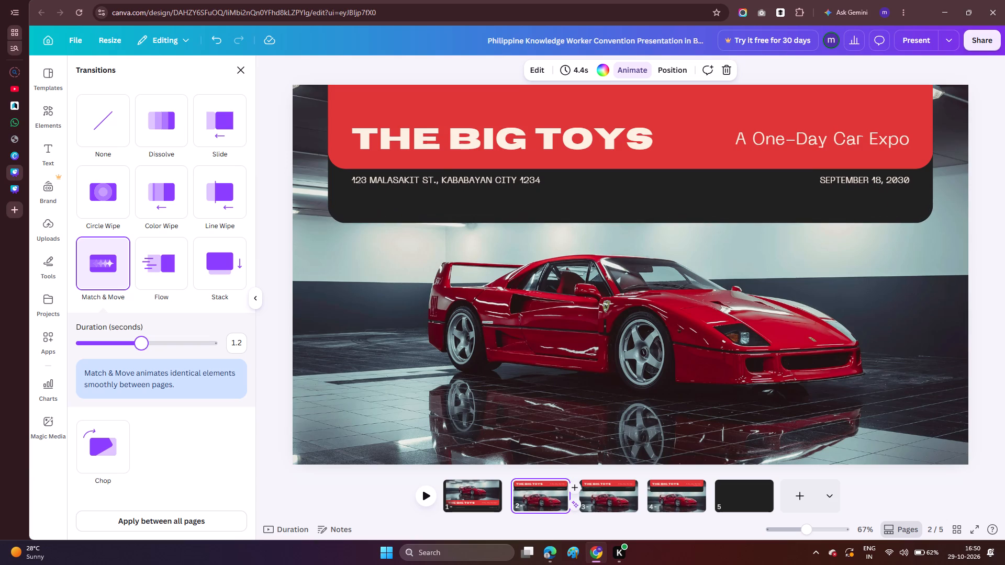
{"action": "left_click_drag", "start_coordinate": [142, 348], "coordinate": [120, 340]}
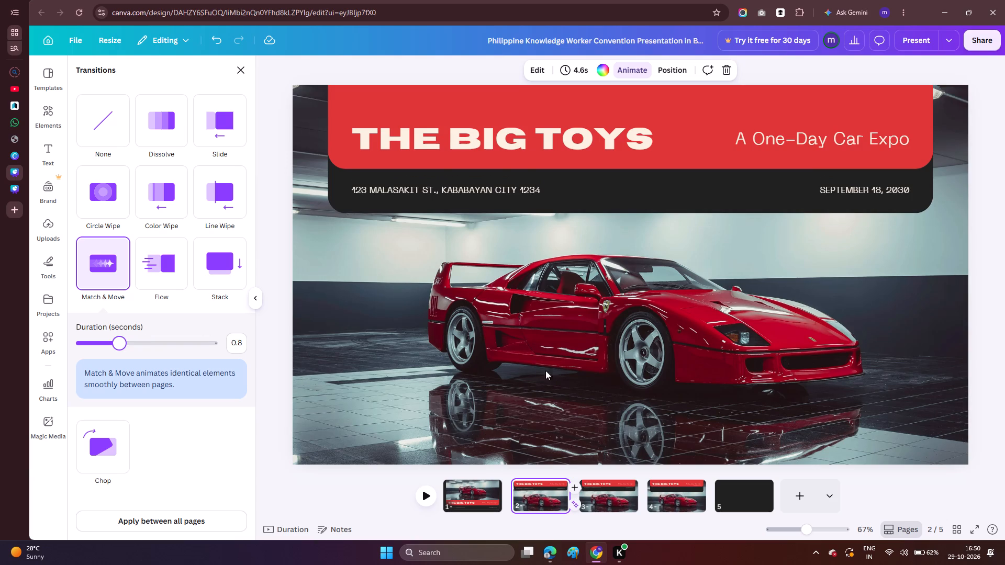
Move the red title banner group on page 1 slightly upward.
{"action": "left_click", "coordinate": [479, 494]}
{"action": "left_click", "coordinate": [534, 501]}
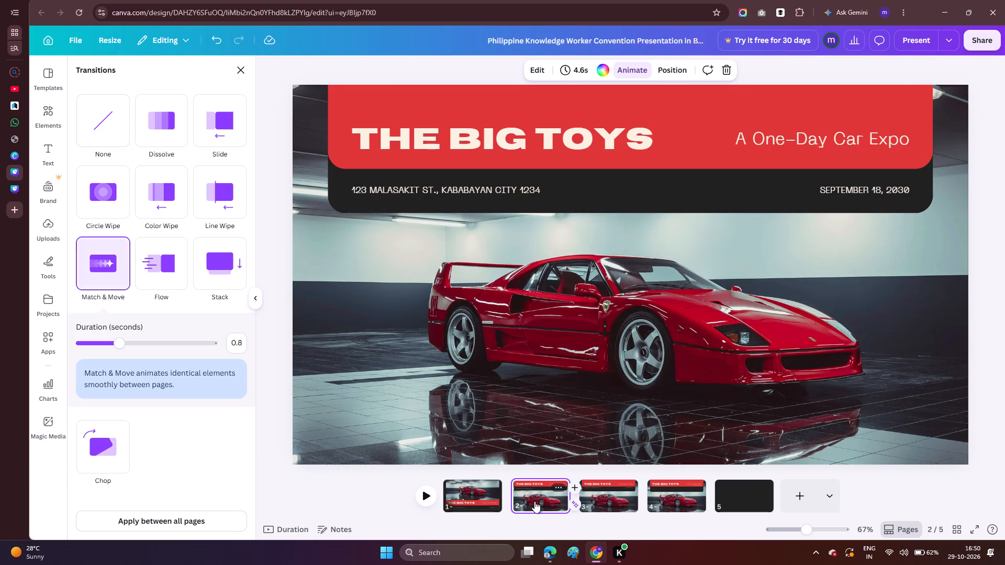
{"action": "left_click", "coordinate": [473, 498]}
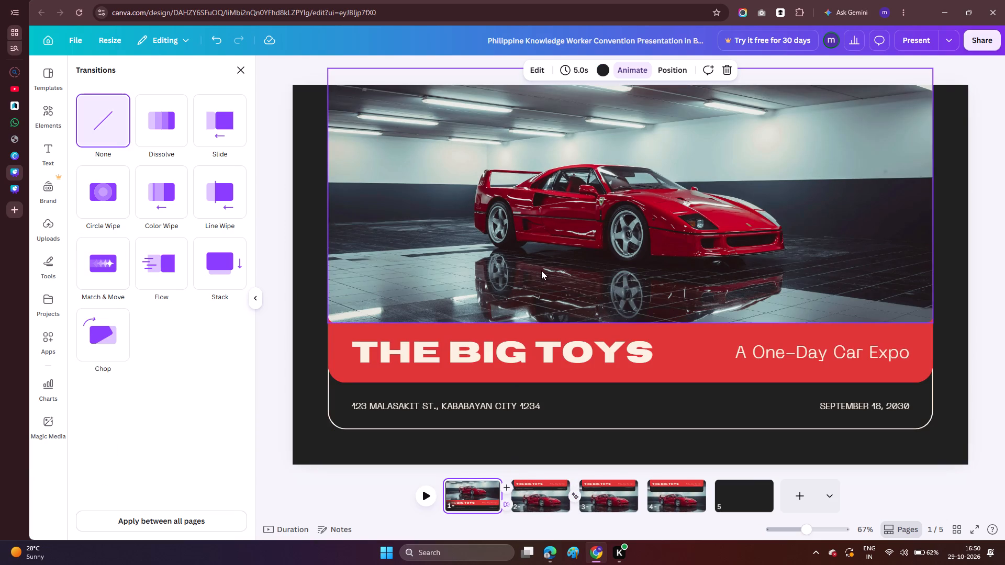
{"action": "left_click_drag", "start_coordinate": [569, 357], "coordinate": [569, 311]}
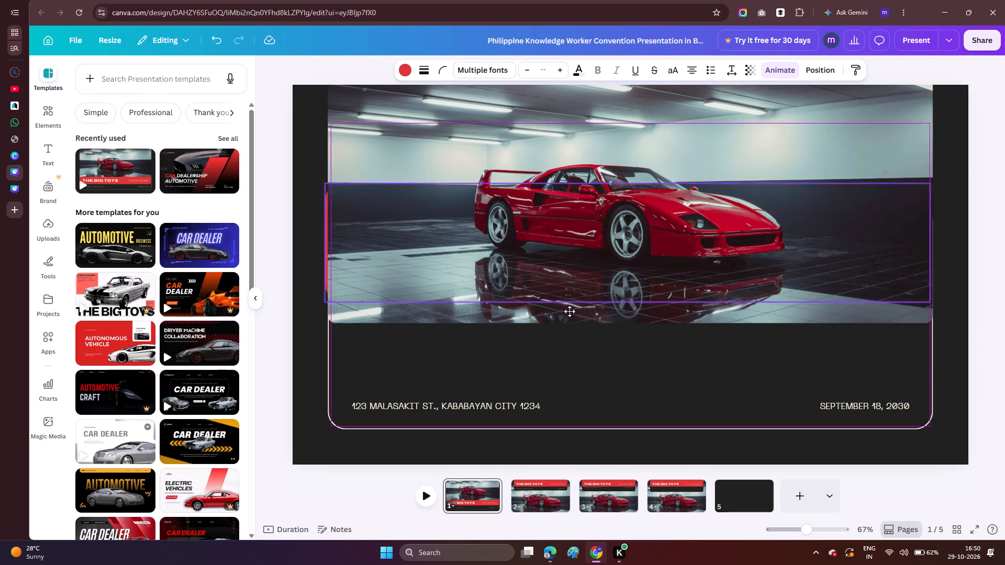
{"action": "left_click_drag", "start_coordinate": [569, 311], "coordinate": [570, 349]}
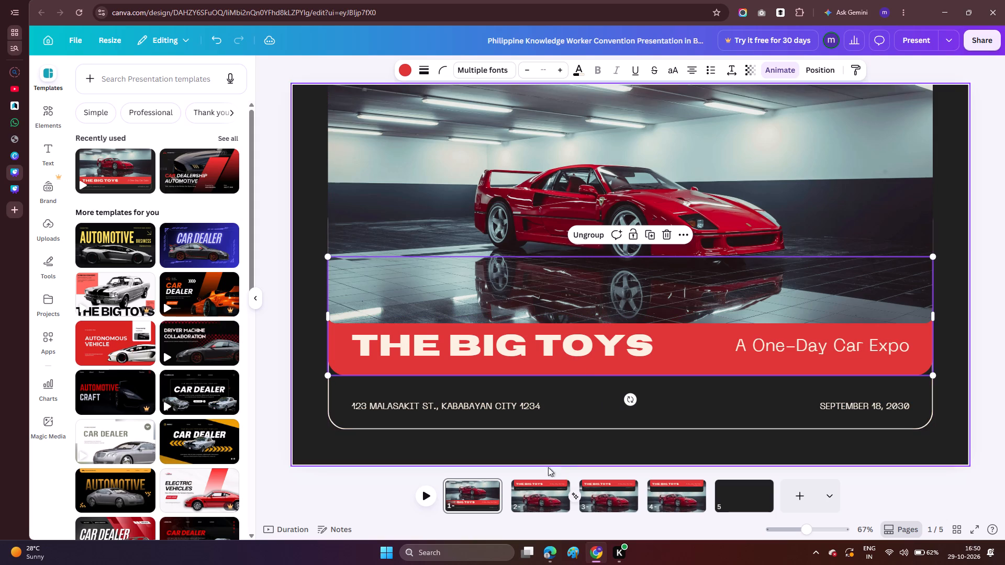
Duplicate page 3, the version with the lowered black header bar.
{"action": "left_click", "coordinate": [532, 484]}
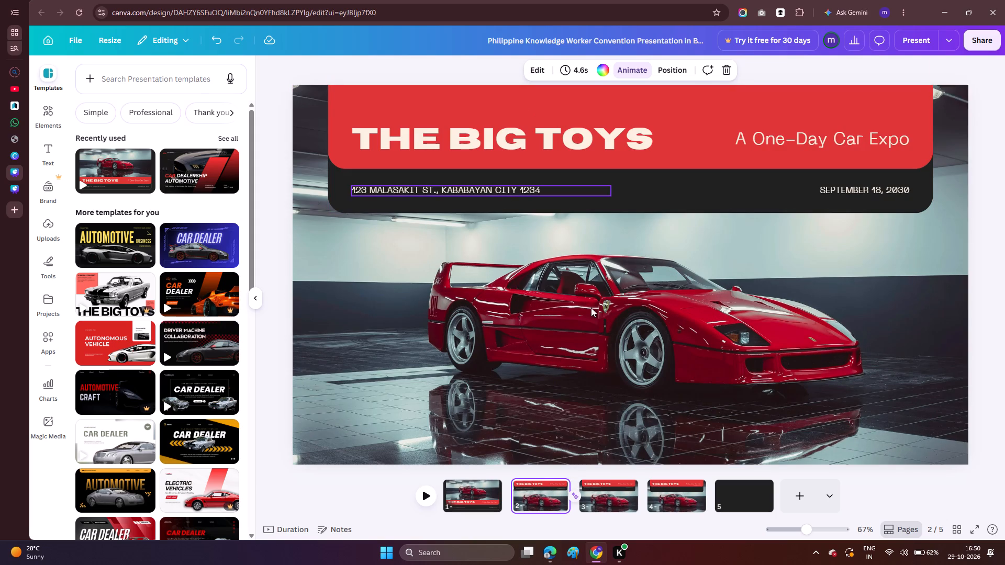
{"action": "left_click", "coordinate": [608, 492]}
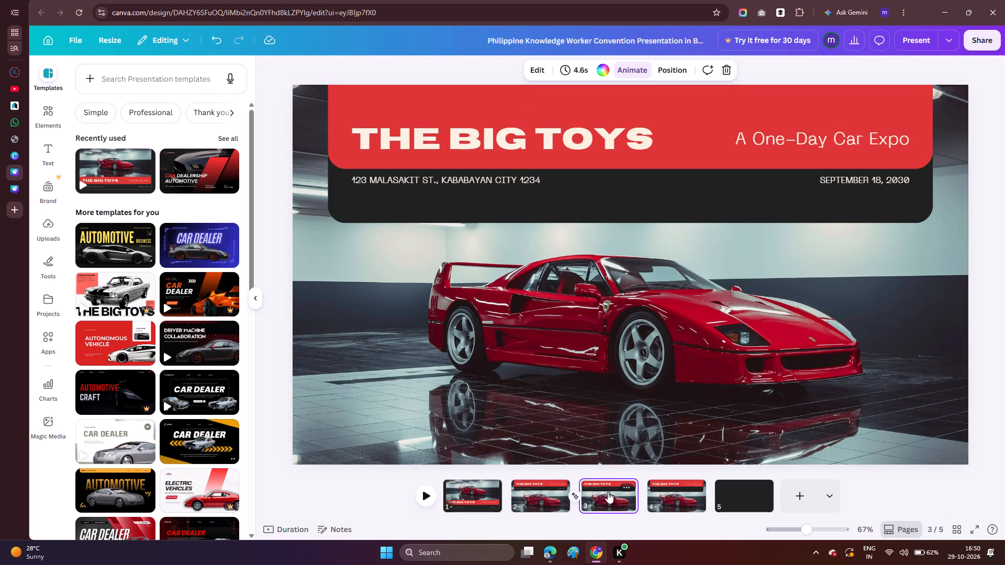
{"action": "key", "text": "ctrl+d"}
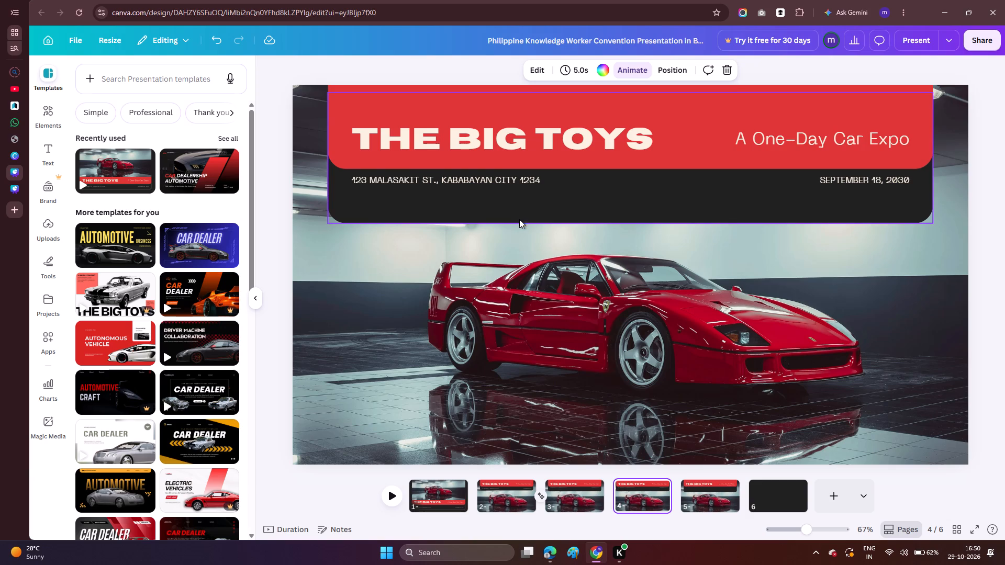
On page 4, raise the black header bar so its lower edge sits just beneath the address and date lines.
{"action": "left_click_drag", "start_coordinate": [517, 212], "coordinate": [517, 214]}
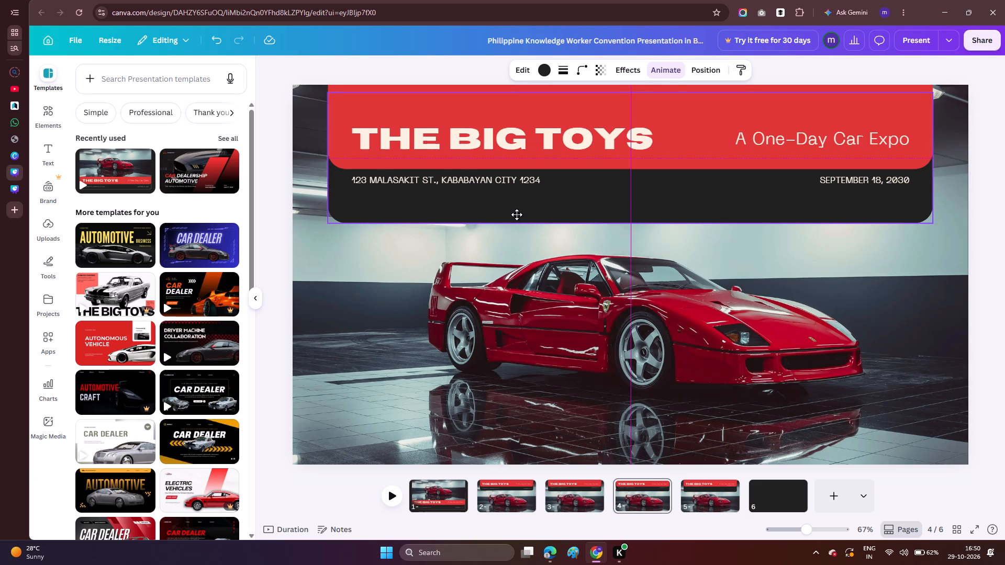
{"action": "left_click_drag", "start_coordinate": [517, 214], "coordinate": [517, 199]}
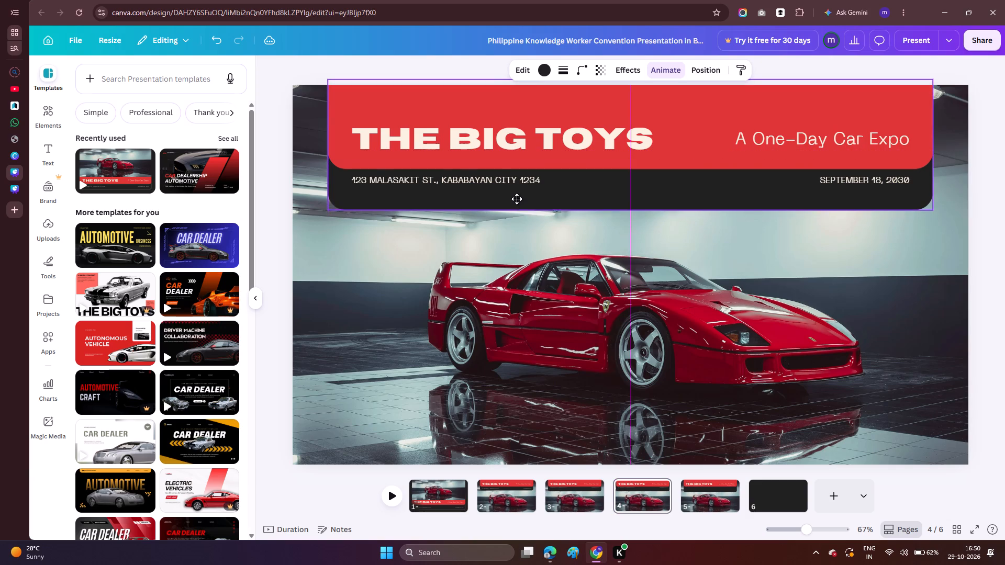
{"action": "left_click_drag", "start_coordinate": [517, 199], "coordinate": [516, 188]}
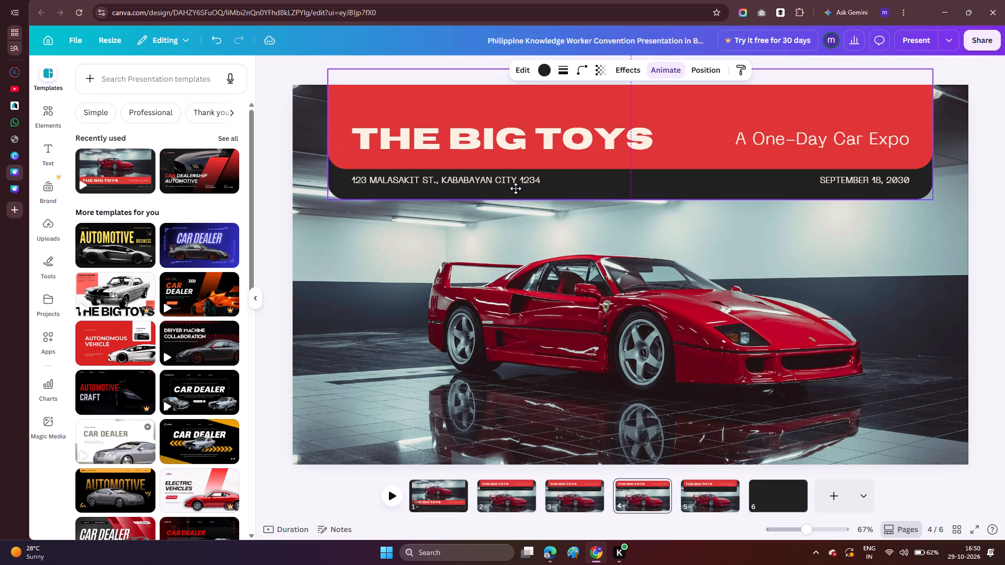
{"action": "left_click_drag", "start_coordinate": [516, 188], "coordinate": [516, 187]}
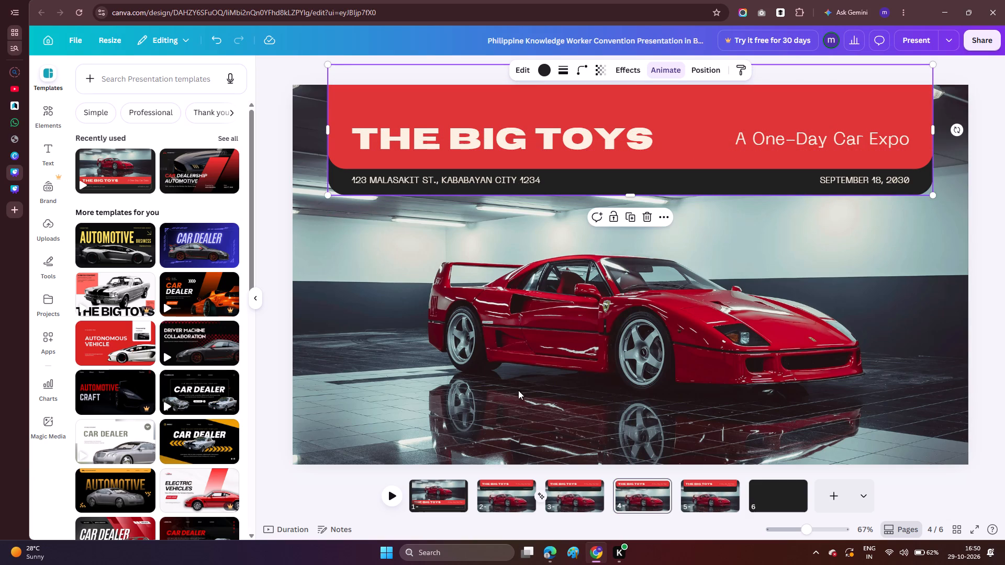
Add a Match & Move transition between pages 3 and 4.
{"action": "right_click", "coordinate": [584, 496]}
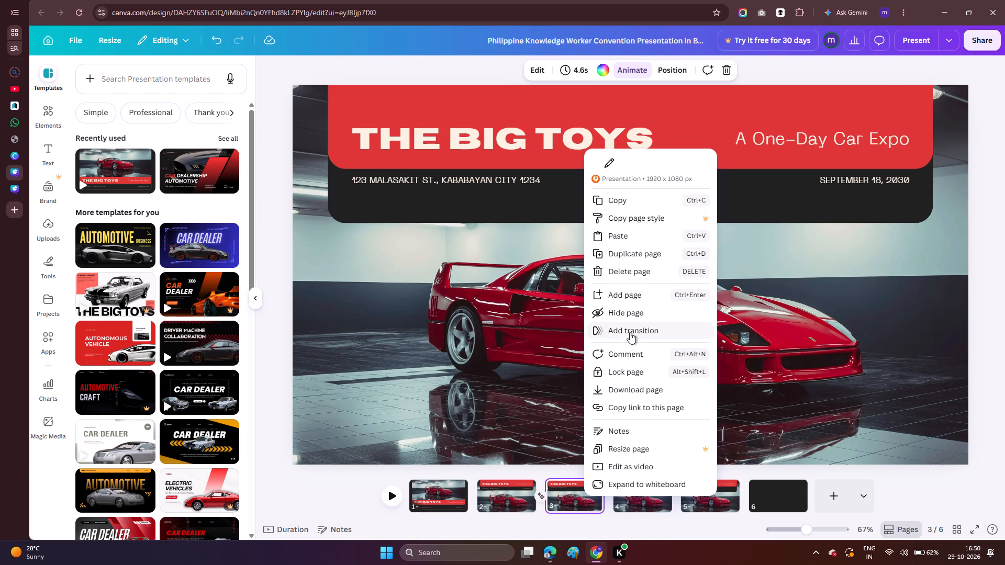
{"action": "left_click", "coordinate": [630, 332]}
{"action": "left_click", "coordinate": [112, 277]}
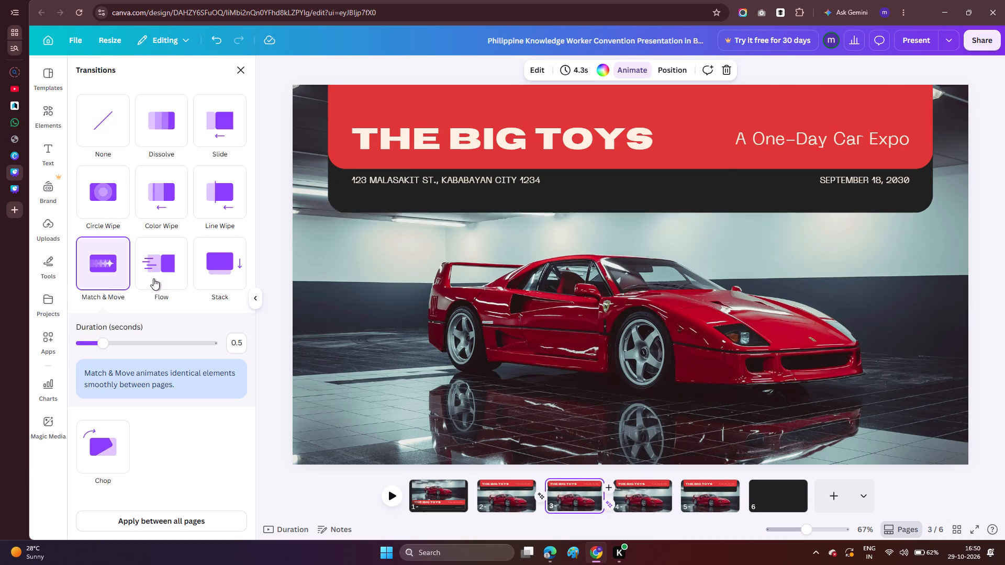
Set the duration of the Match & Move transition between pages 2 and 3 to 1 second.
{"action": "left_click", "coordinate": [539, 495]}
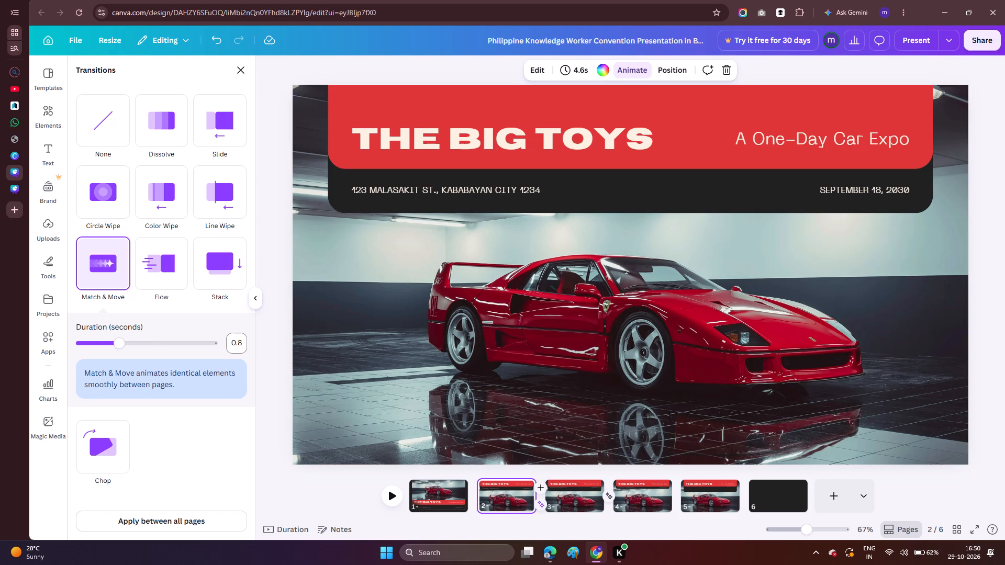
{"action": "left_click_drag", "start_coordinate": [124, 343], "coordinate": [130, 343]}
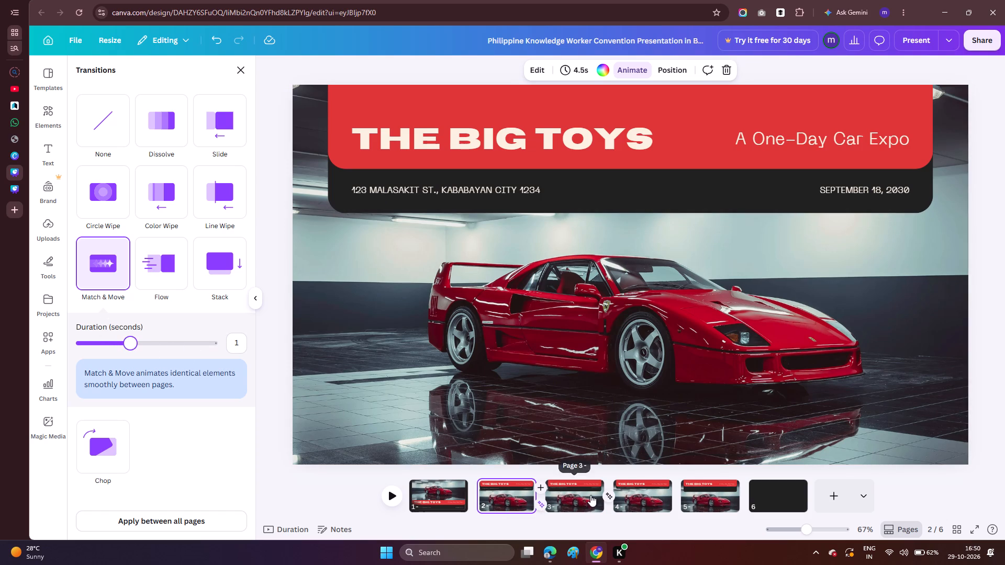
Set the duration of the Match & Move transition between pages 3 and 4 to 1 second.
{"action": "left_click", "coordinate": [607, 490]}
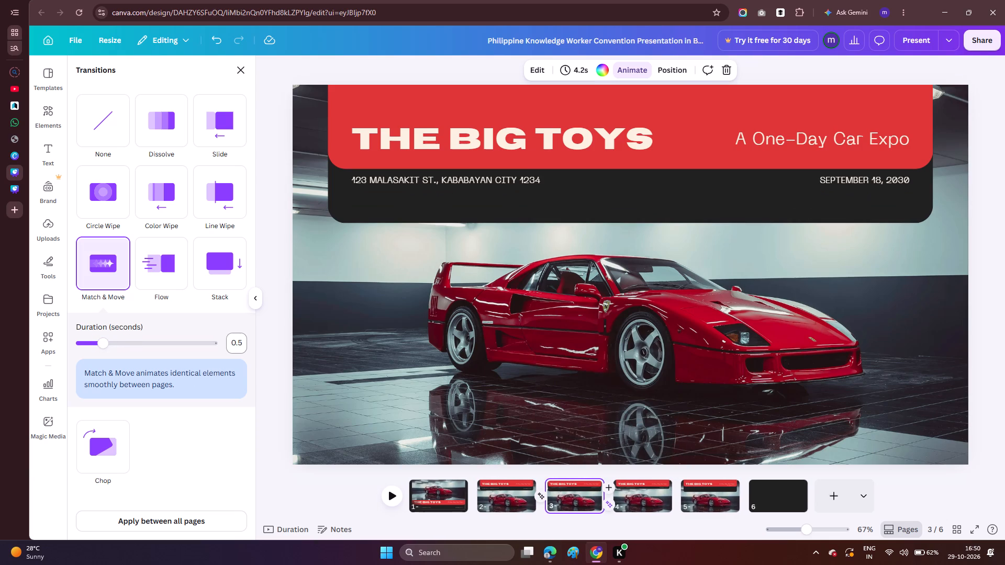
{"action": "left_click", "coordinate": [234, 345]}
{"action": "key", "text": "1"}
{"action": "key", "text": "Return"}
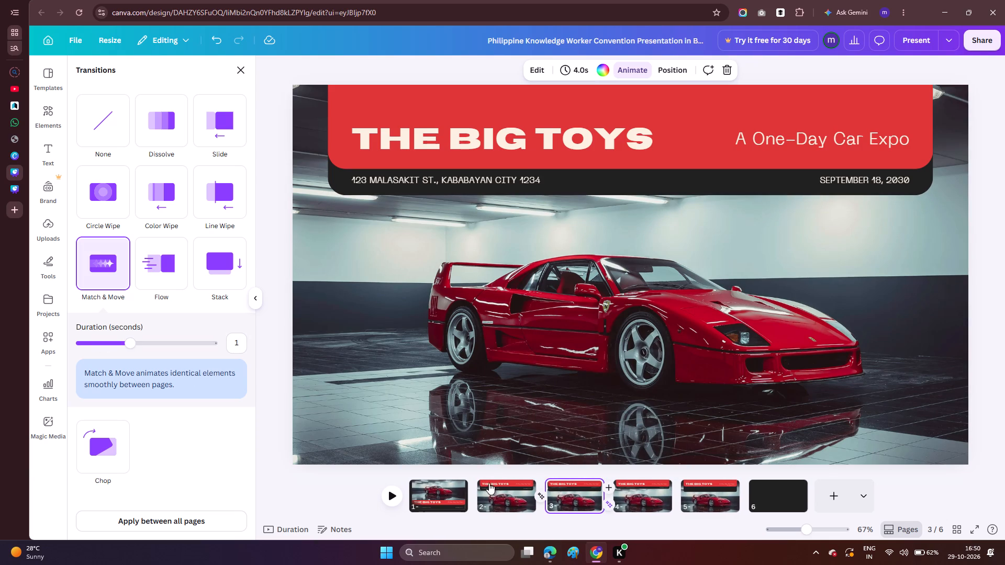
Present the design full screen from page 2, stepping forward and back through the following pages to check the header transitions.
{"action": "left_click", "coordinate": [488, 492]}
{"action": "key", "text": "space"}
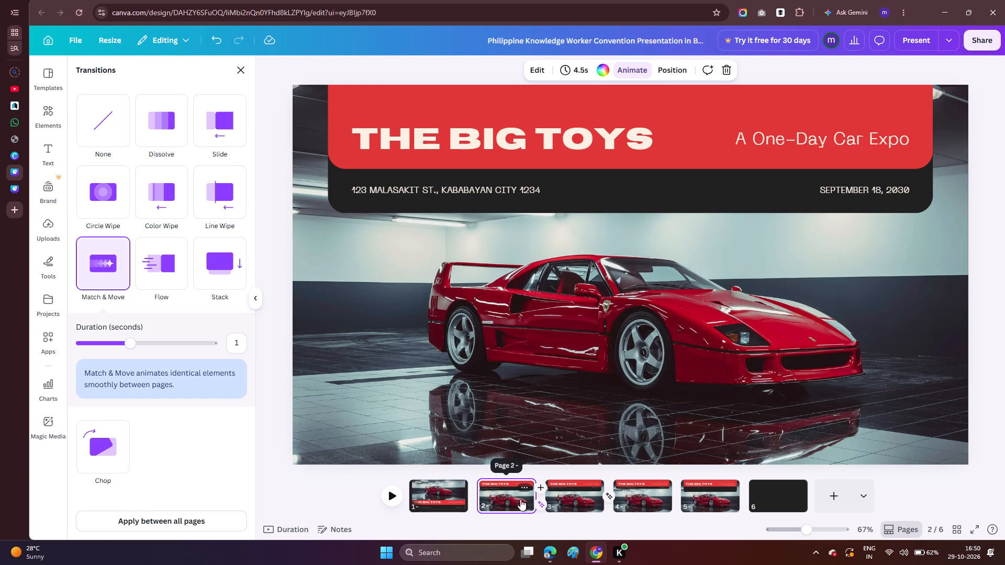
{"action": "key", "text": "Right"}
{"action": "key", "text": "Right"}
{"action": "key", "text": "Left"}
{"action": "key", "text": "Left"}
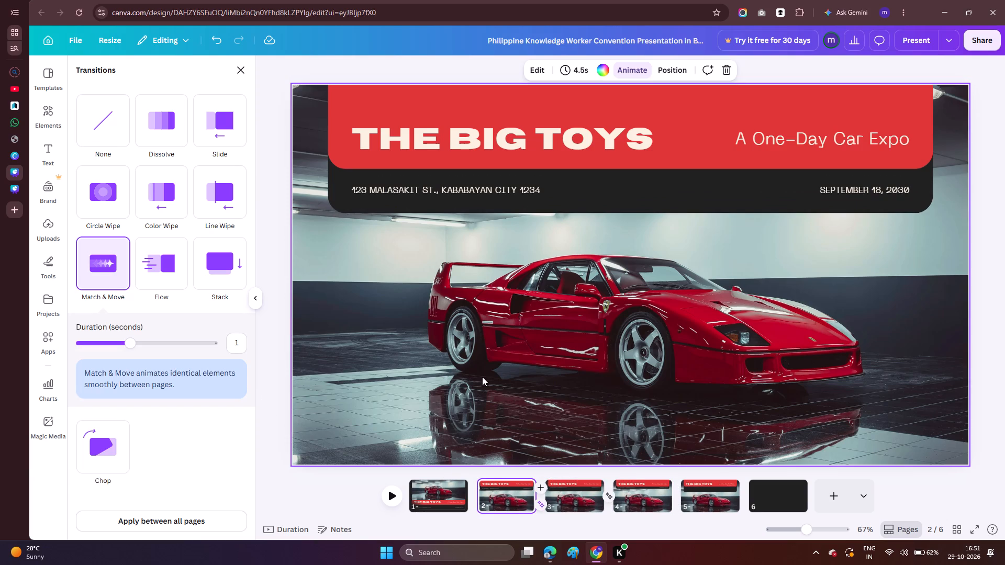
{"action": "left_click", "coordinate": [909, 34]}
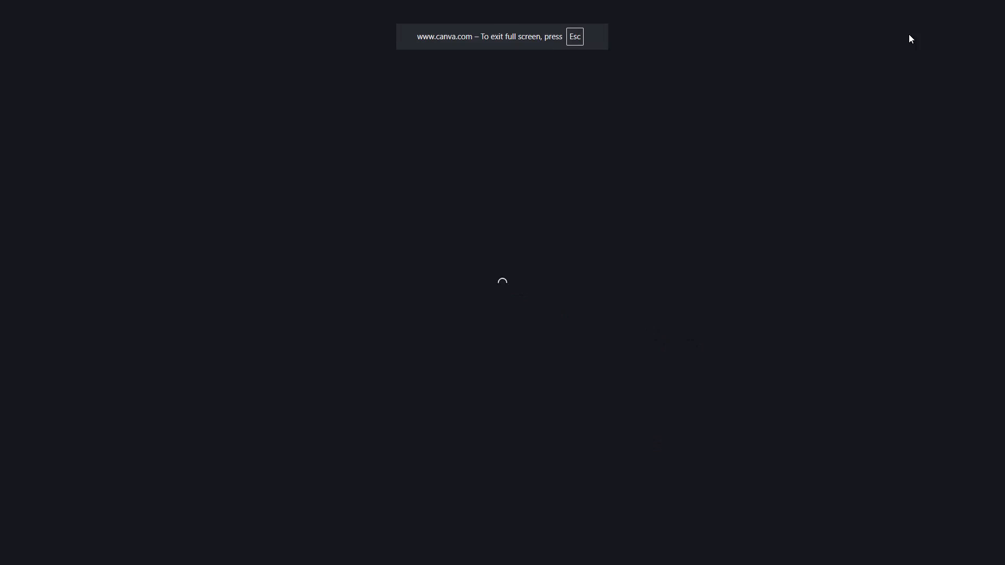
{"action": "key", "text": "space"}
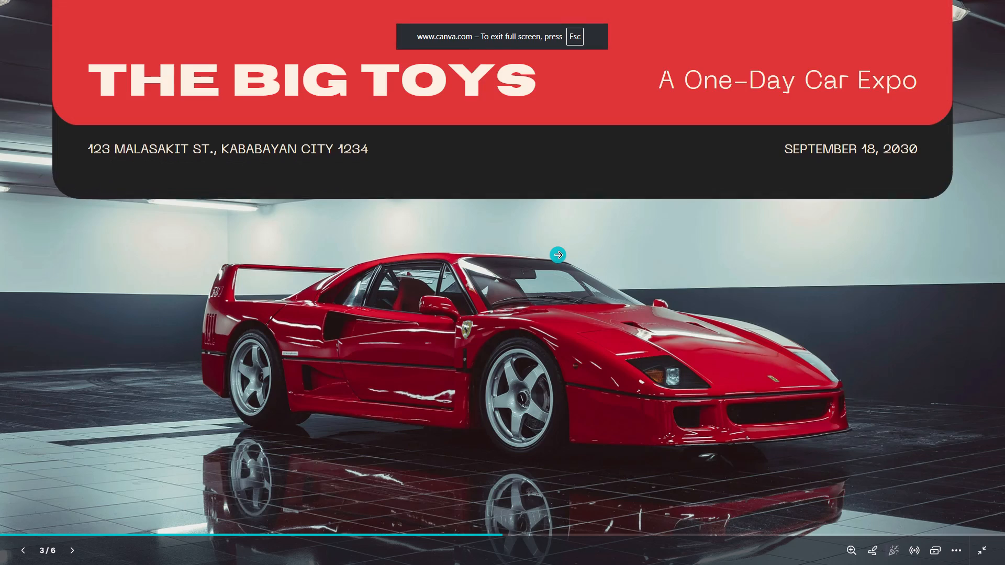
{"action": "key", "text": "space"}
{"action": "key", "text": "space"}
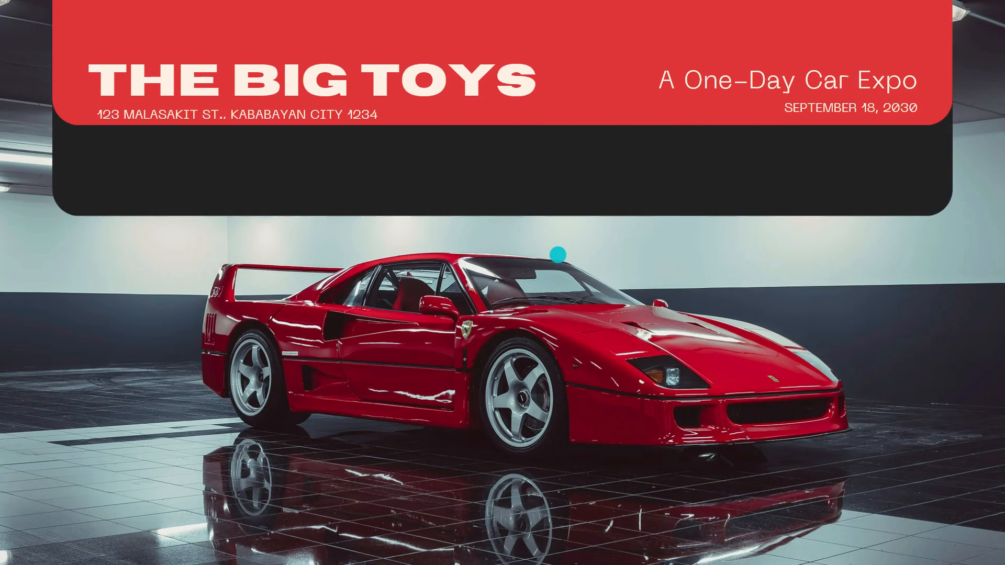
{"action": "key", "text": "Left"}
{"action": "key", "text": "space"}
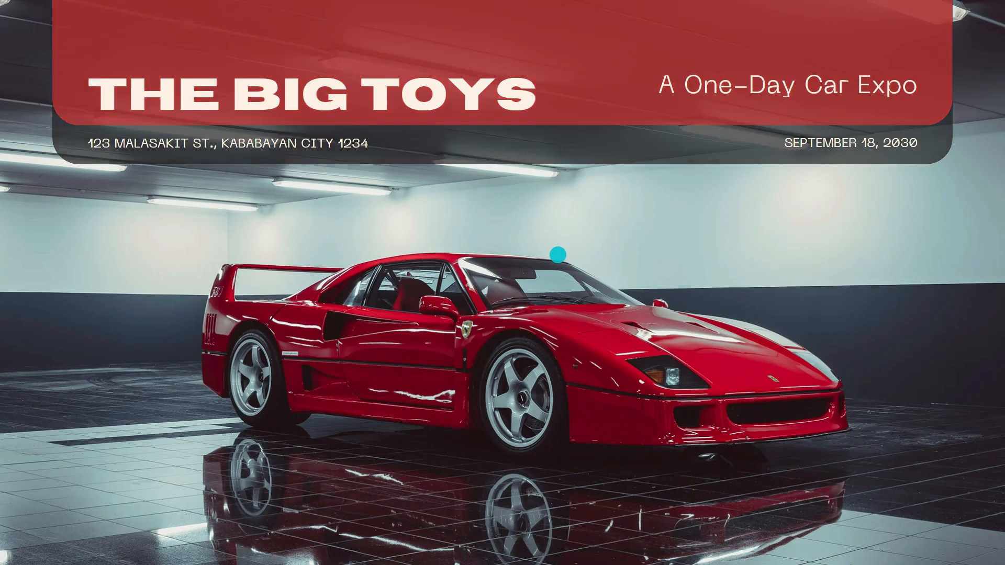
{"action": "key", "text": "Left"}
{"action": "key", "text": "Left"}
{"action": "key", "text": "Left"}
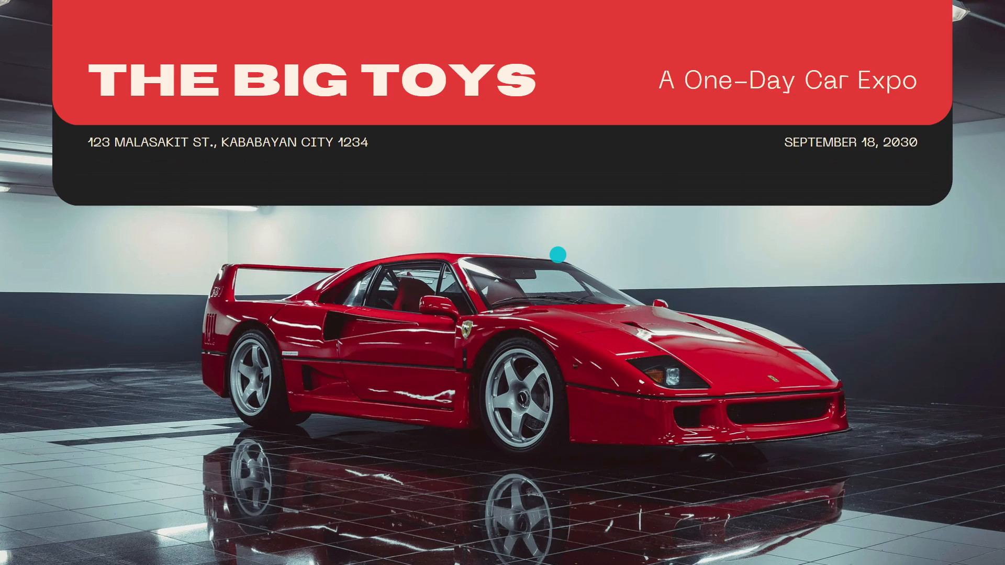
{"action": "key", "text": "space"}
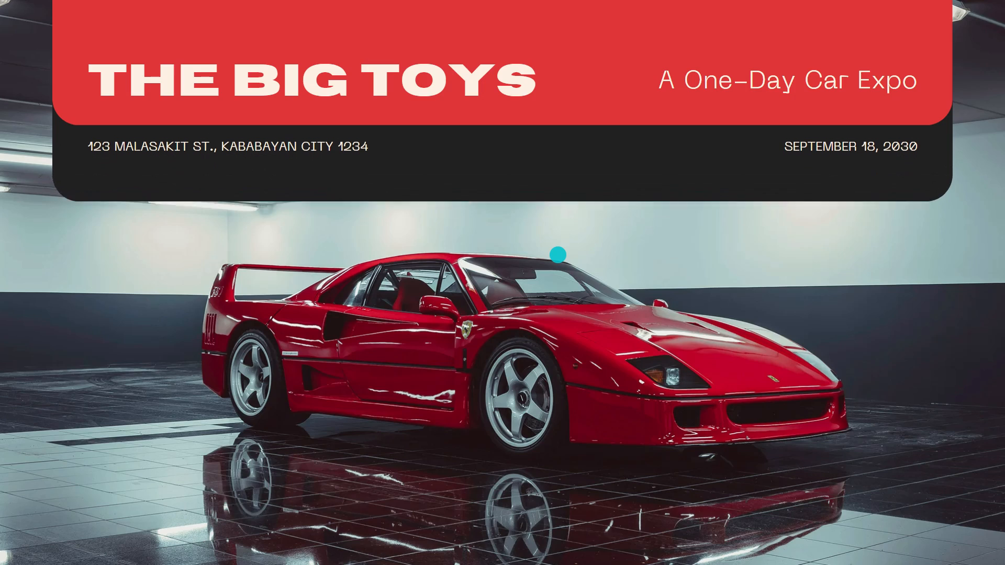
{"action": "key", "text": "space"}
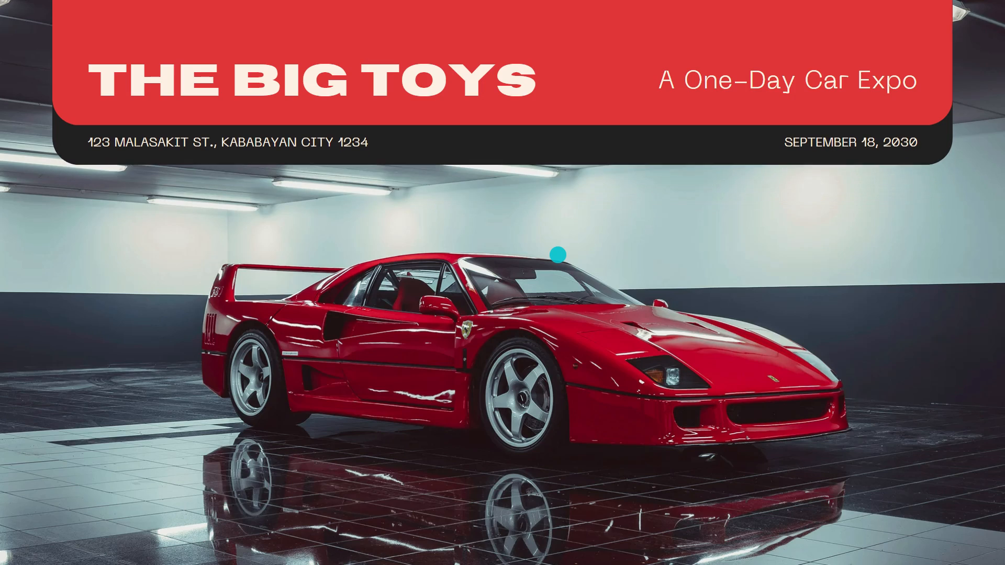
{"action": "key", "text": "space"}
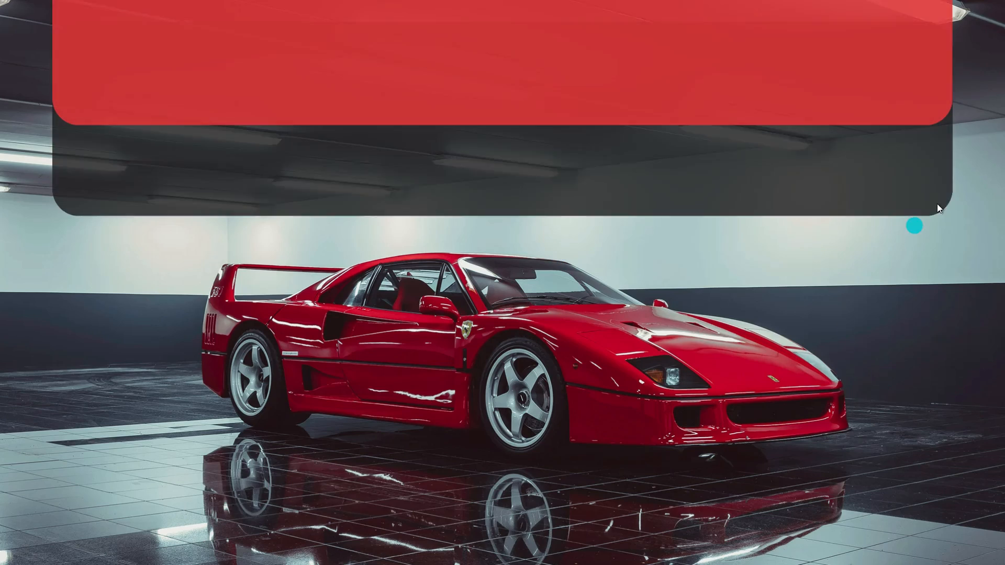
{"action": "key", "text": "Escape"}
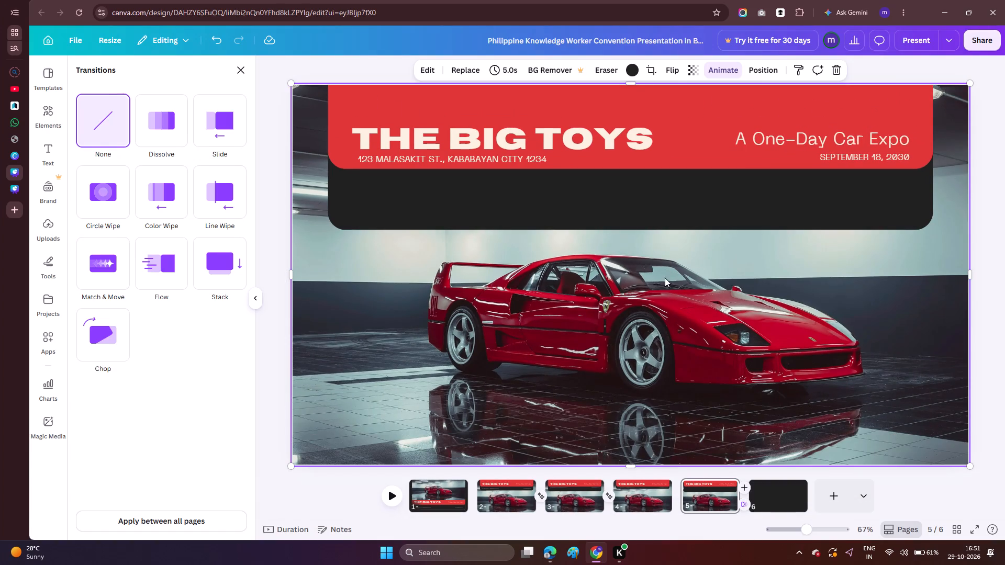
Duplicate page 4, the version with the narrow black header bar.
{"action": "left_click", "coordinate": [646, 502]}
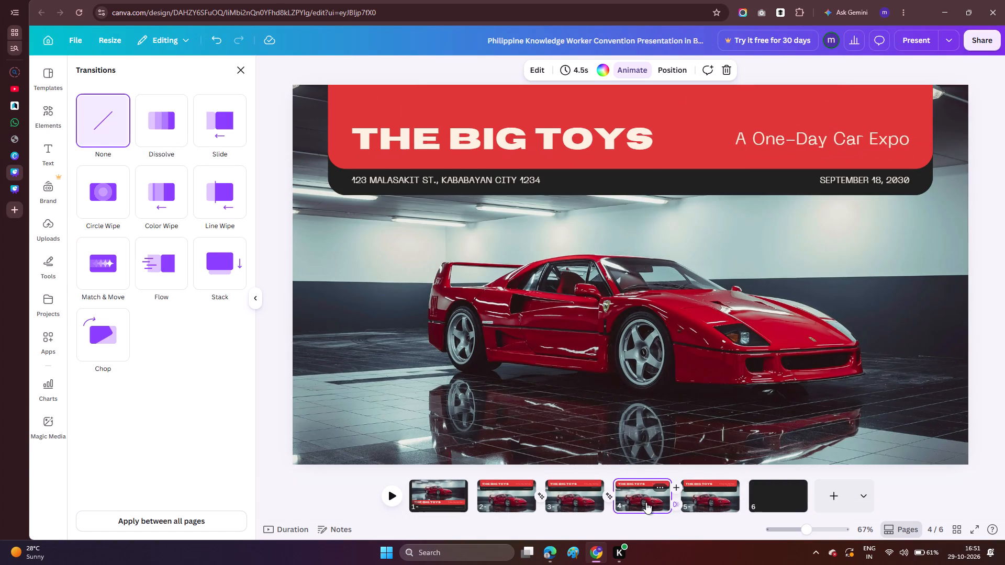
{"action": "key", "text": "ctrl+d"}
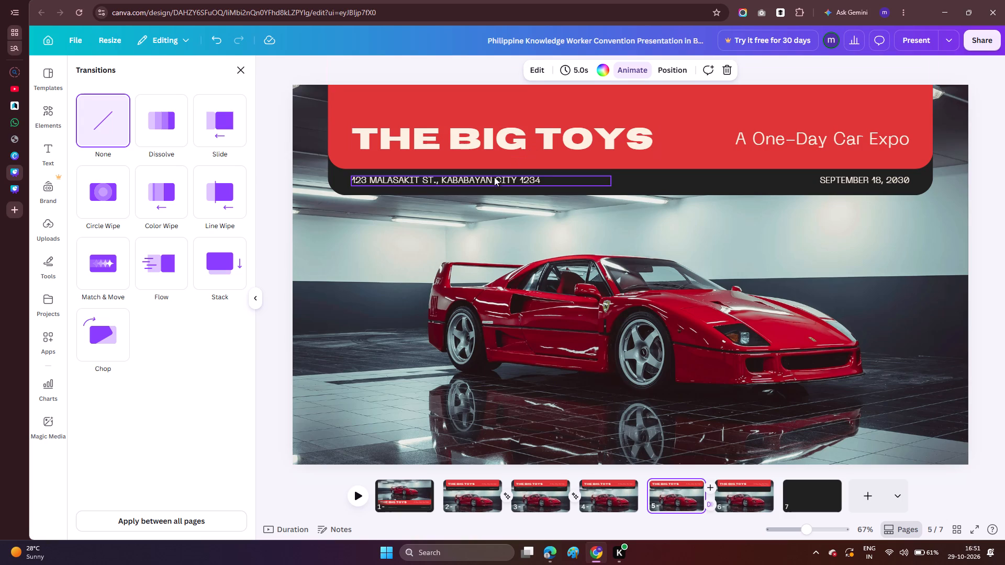
On page 5, move the address and date lines up into the red banner, just beneath the title and subtitle.
{"action": "left_click_drag", "start_coordinate": [493, 179], "coordinate": [492, 159]}
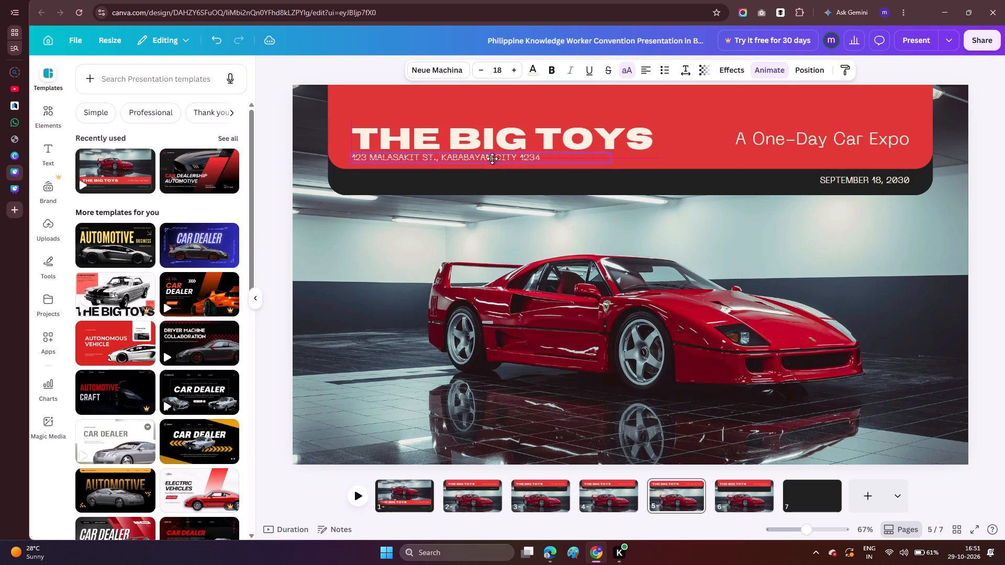
{"action": "left_click_drag", "start_coordinate": [492, 159], "coordinate": [494, 157]}
{"action": "left_click_drag", "start_coordinate": [494, 157], "coordinate": [499, 158]}
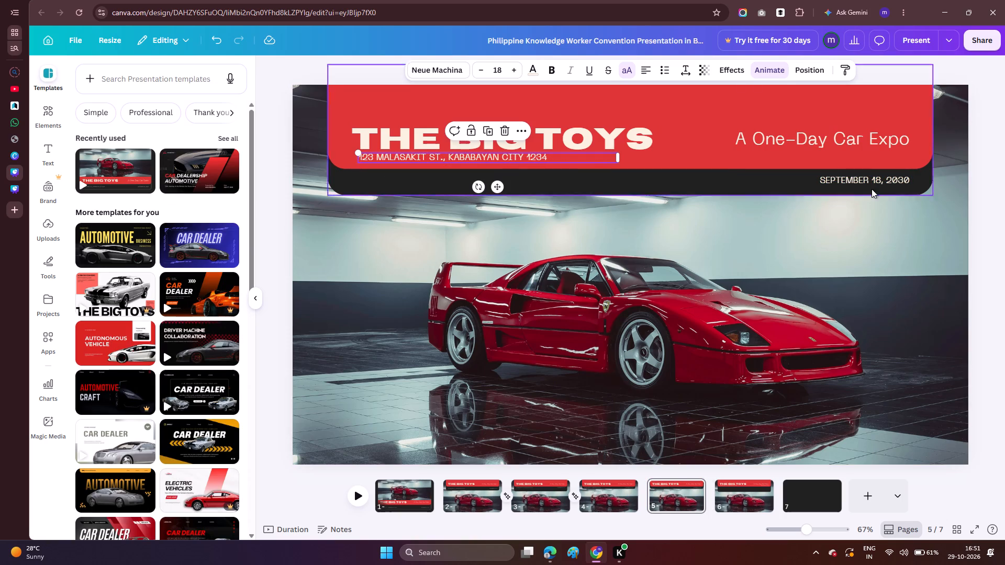
{"action": "left_click_drag", "start_coordinate": [874, 179], "coordinate": [875, 157]}
On page 5, raise the black header bar until its lower edge is hidden behind the red banner.
{"action": "left_click_drag", "start_coordinate": [739, 187], "coordinate": [748, 184]}
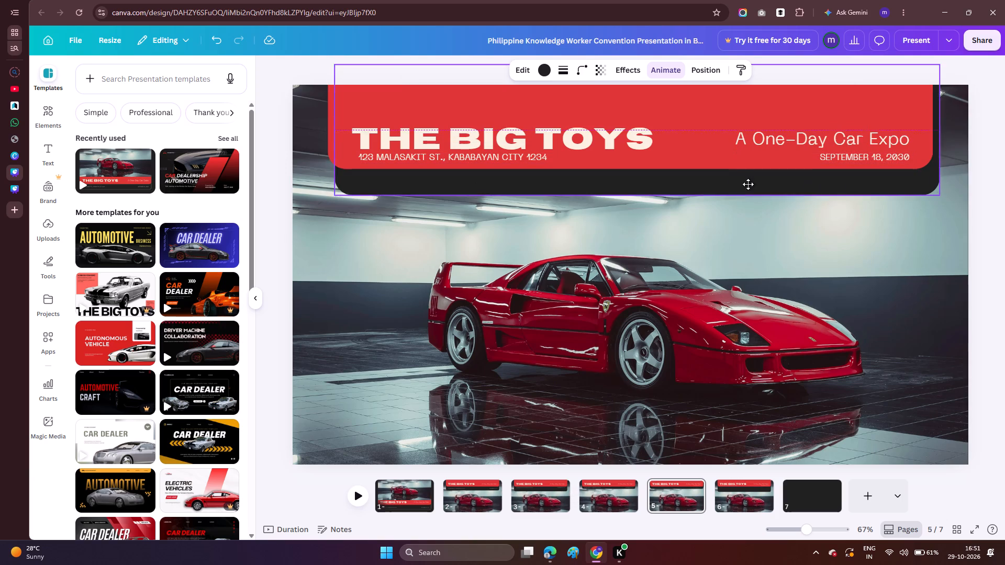
{"action": "left_click_drag", "start_coordinate": [748, 184], "coordinate": [723, 184]}
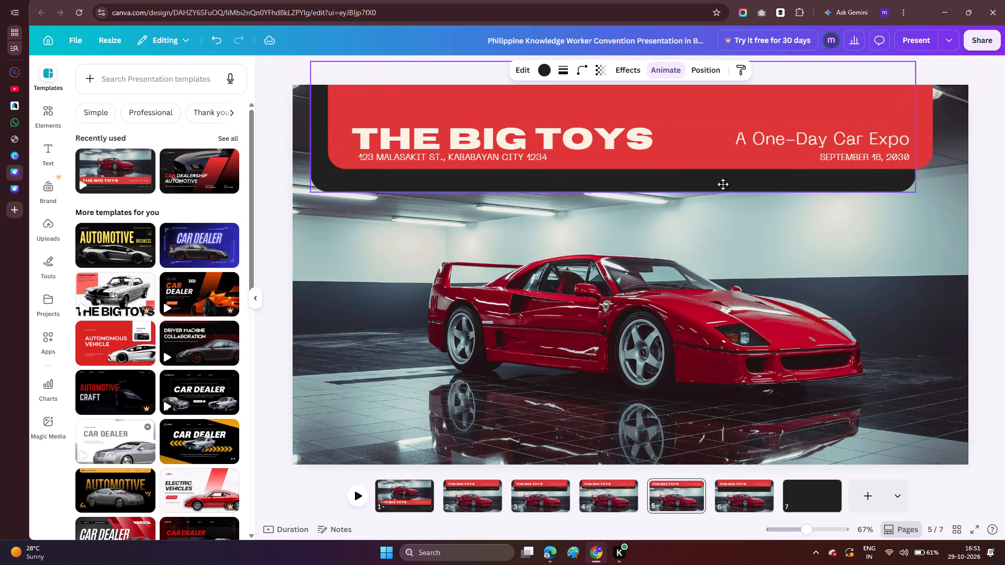
{"action": "left_click_drag", "start_coordinate": [723, 184], "coordinate": [738, 188]}
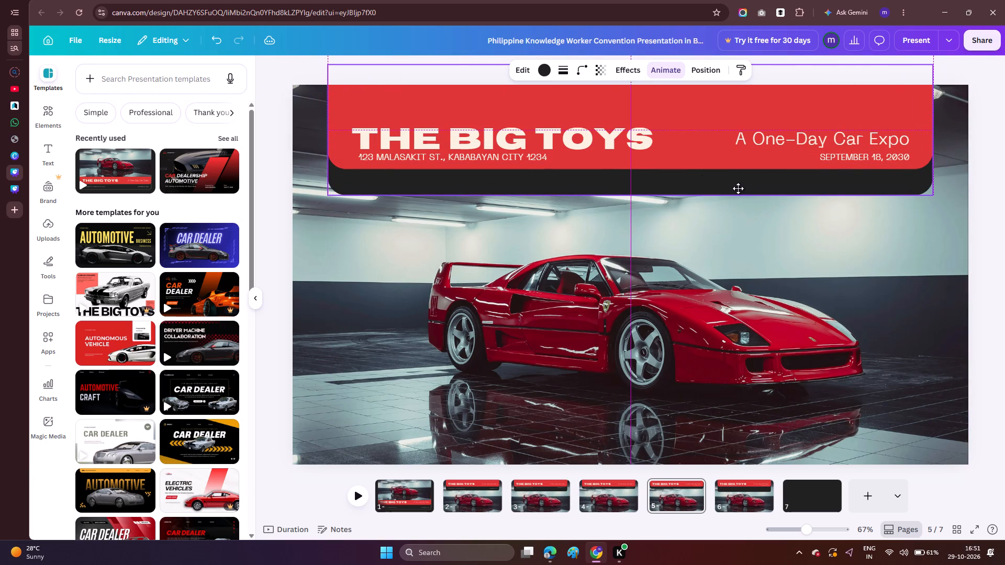
{"action": "left_click_drag", "start_coordinate": [738, 188], "coordinate": [738, 177]}
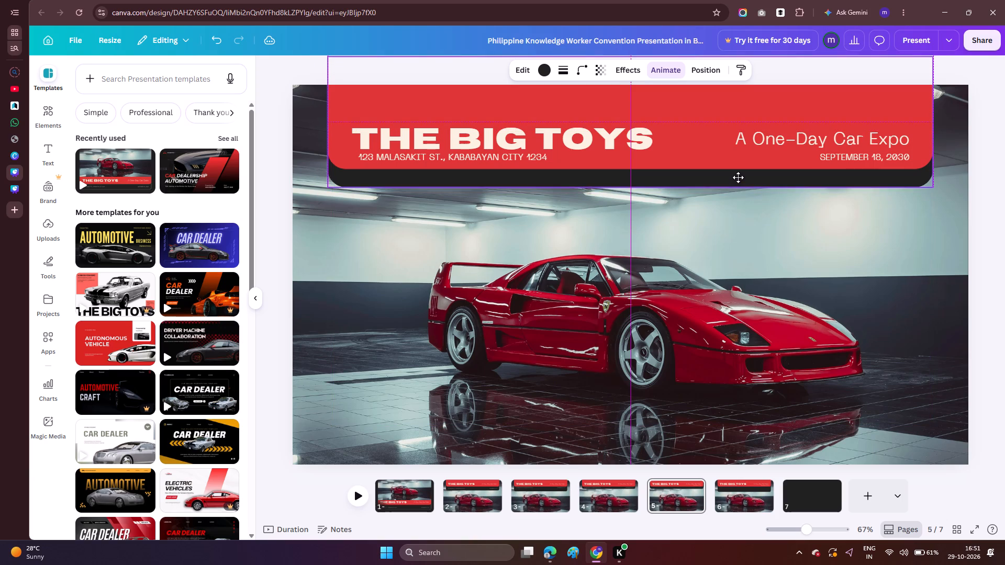
{"action": "left_click_drag", "start_coordinate": [738, 177], "coordinate": [738, 161]}
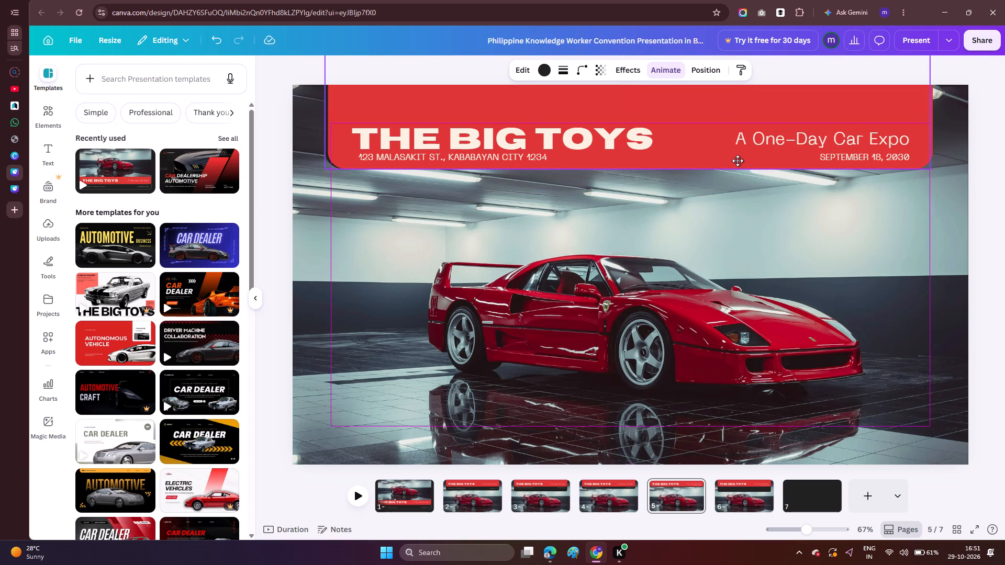
{"action": "left_click_drag", "start_coordinate": [738, 161], "coordinate": [736, 161]}
Open the transition options for the gap between pages 4 and 5.
{"action": "right_click", "coordinate": [625, 492]}
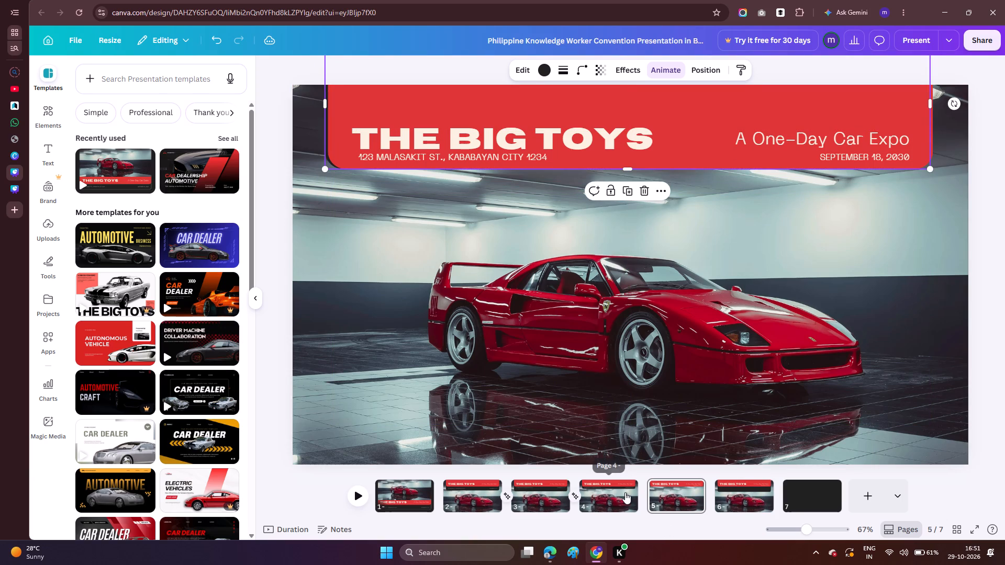
{"action": "left_click", "coordinate": [625, 492]}
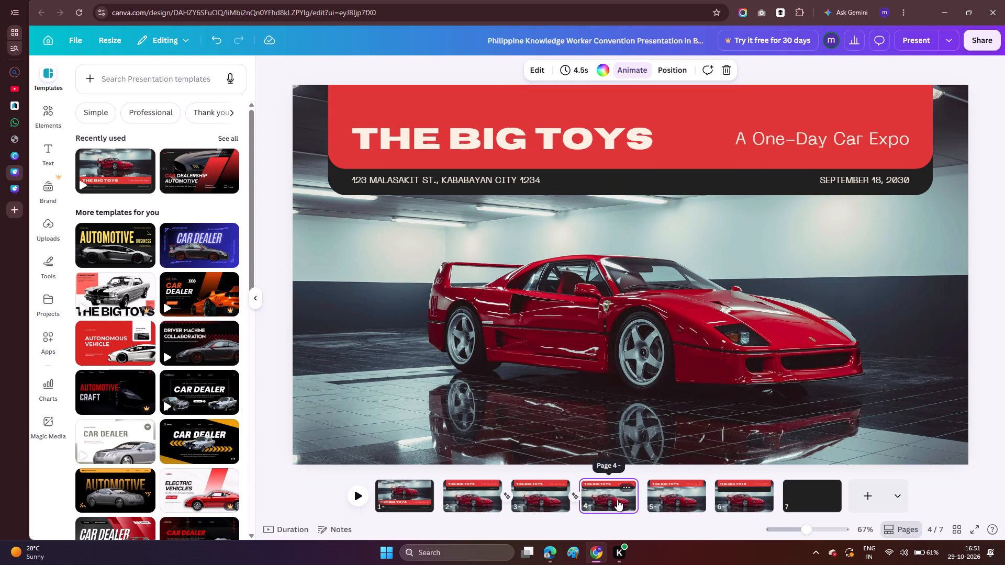
{"action": "right_click", "coordinate": [617, 500]}
{"action": "left_click", "coordinate": [664, 333]}
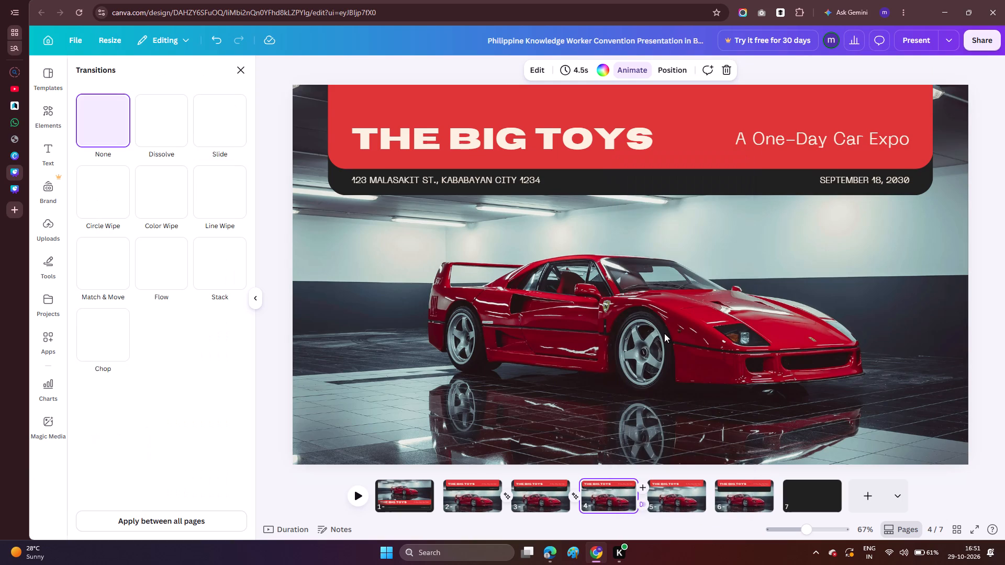
Move page 1, the cover with the title banner below the car, to just before the blank last page.
{"action": "left_click_drag", "start_coordinate": [411, 493], "coordinate": [821, 484]}
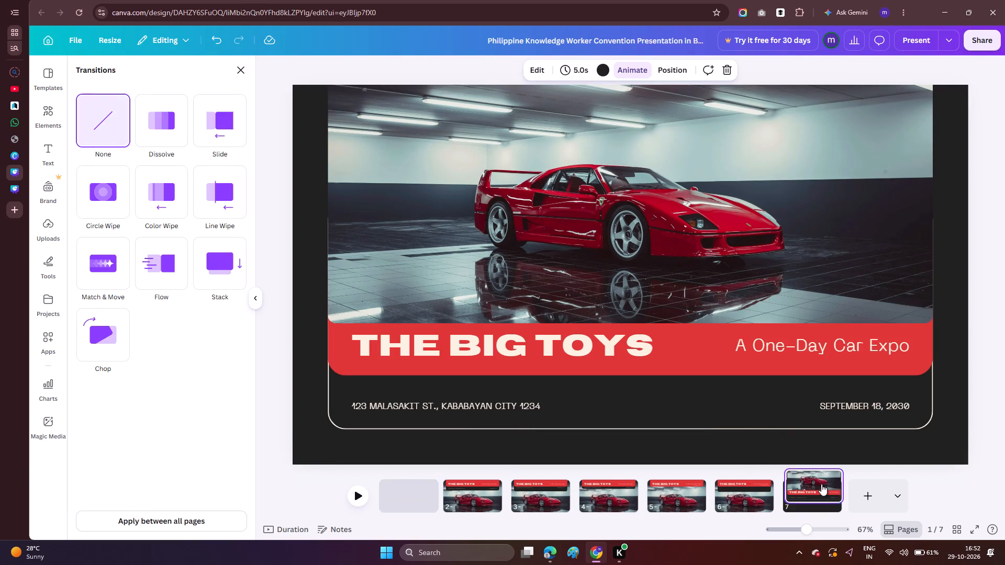
{"action": "left_click_drag", "start_coordinate": [821, 484], "coordinate": [822, 487]}
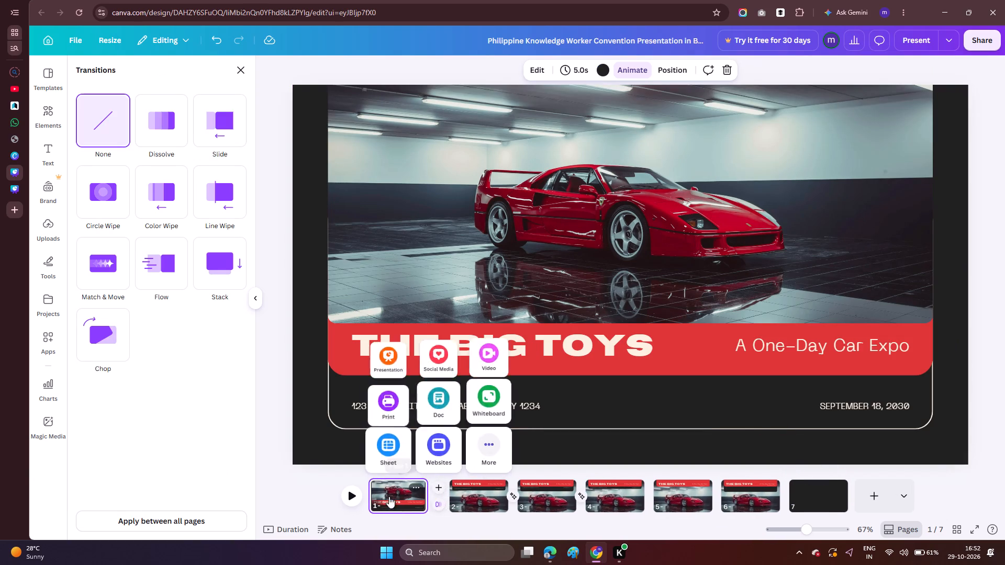
{"action": "left_click_drag", "start_coordinate": [389, 496], "coordinate": [870, 479]}
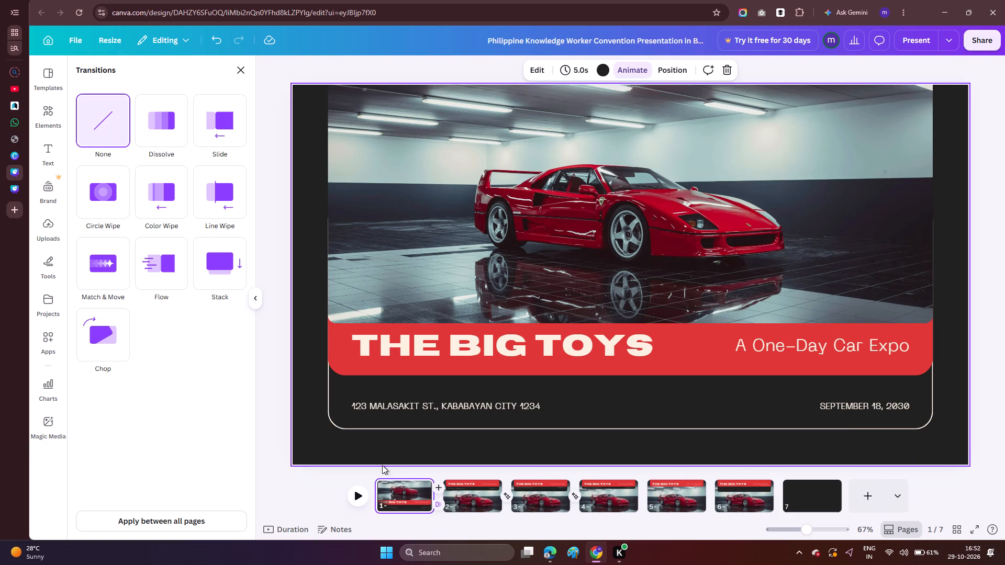
{"action": "left_click_drag", "start_coordinate": [385, 500], "coordinate": [782, 489]}
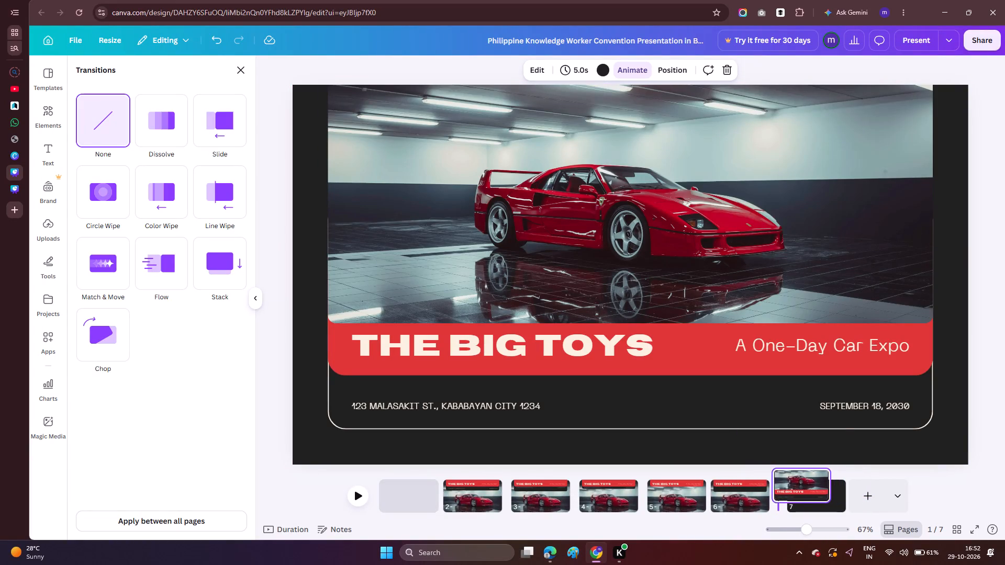
{"action": "left_click_drag", "start_coordinate": [782, 489], "coordinate": [781, 489]}
Add a Match & Move transition between the reordered pages 3 and 4.
{"action": "left_click", "coordinate": [543, 499]}
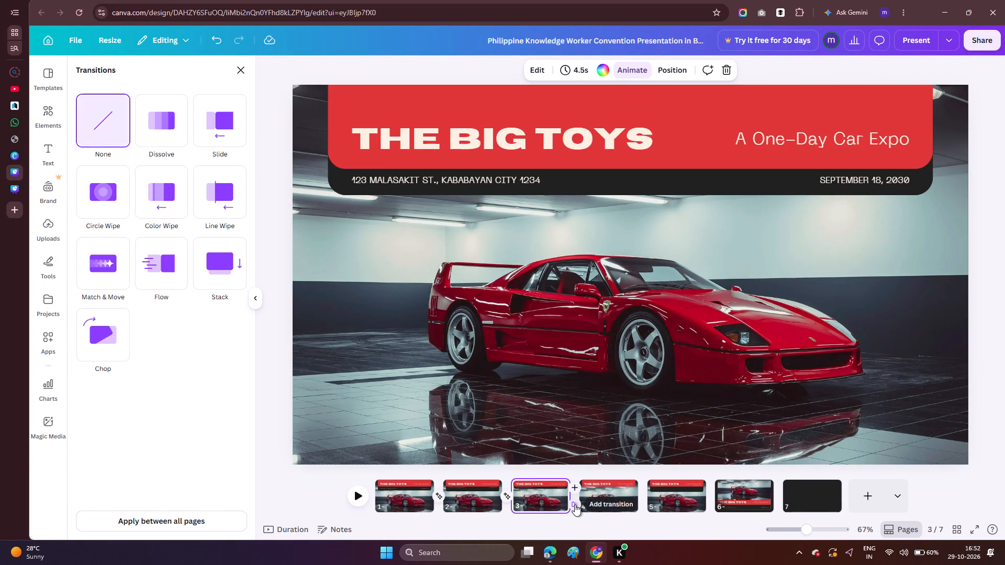
{"action": "left_click", "coordinate": [575, 504]}
{"action": "left_click", "coordinate": [110, 269]}
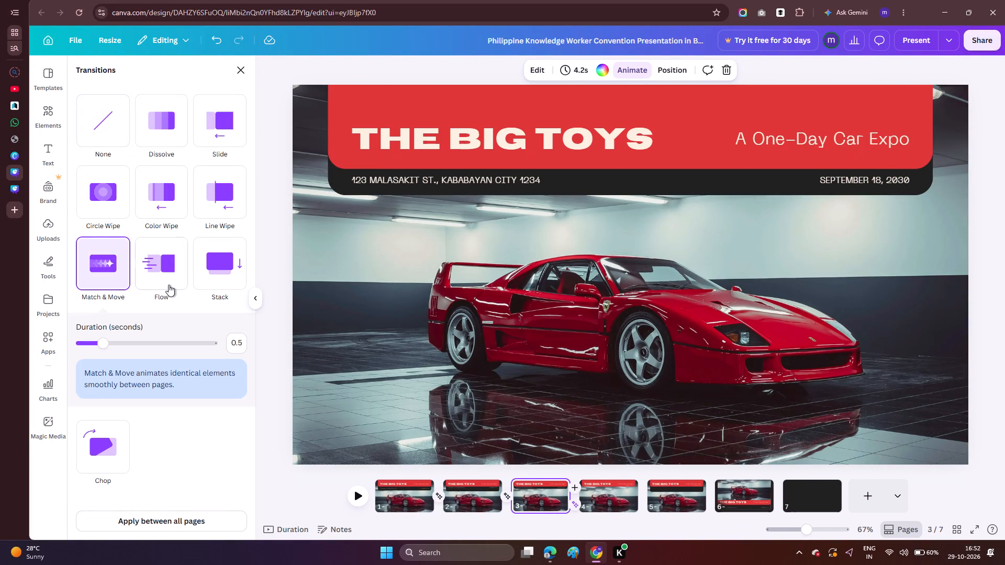
Set the duration of the Match & Move transition between pages 3 and 4 to 1 second.
{"action": "left_click", "coordinate": [238, 347]}
{"action": "key", "text": "1"}
{"action": "key", "text": "Return"}
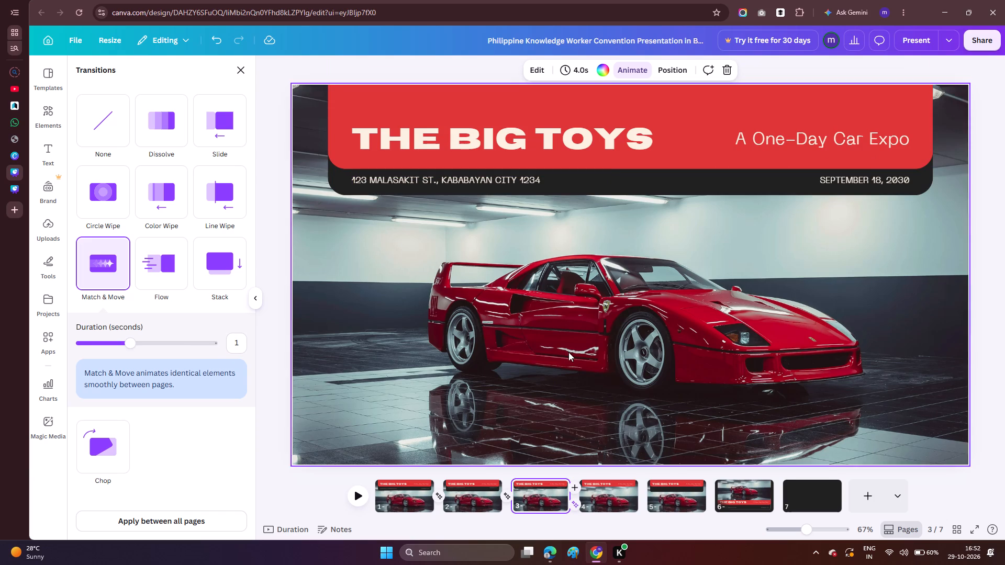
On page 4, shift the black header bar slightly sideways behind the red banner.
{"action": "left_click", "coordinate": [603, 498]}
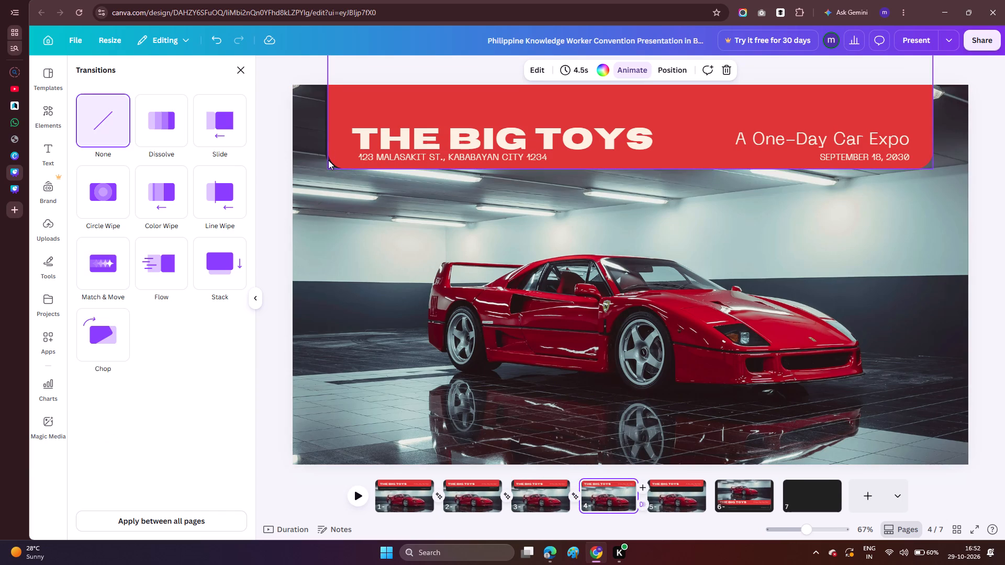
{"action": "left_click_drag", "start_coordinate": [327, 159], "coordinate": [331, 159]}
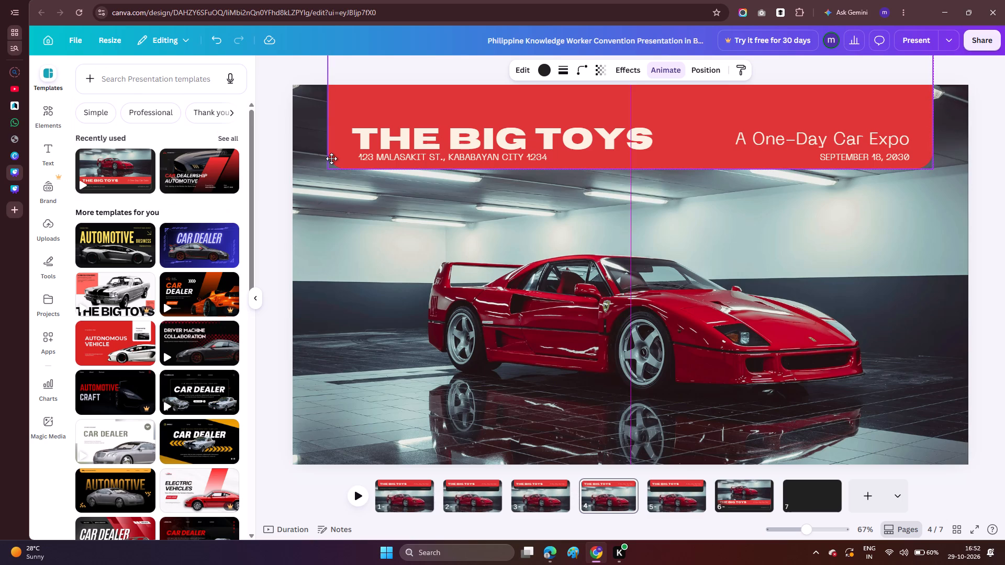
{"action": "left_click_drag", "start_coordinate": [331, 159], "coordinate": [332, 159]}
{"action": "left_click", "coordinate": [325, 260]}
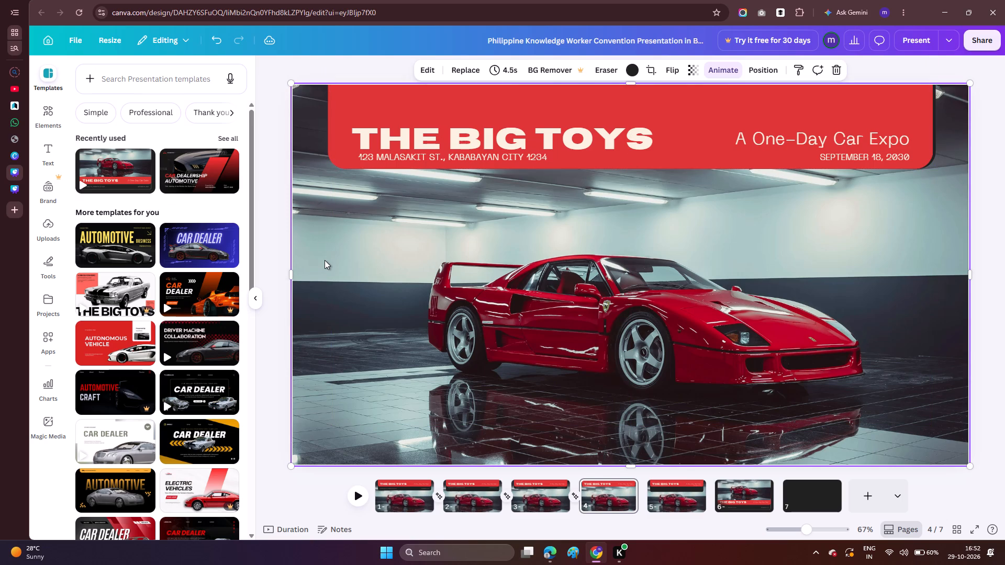
Check the transition settings between pages 2 and 3 and between pages 3 and 4.
{"action": "left_click", "coordinate": [484, 491]}
{"action": "key", "text": "space"}
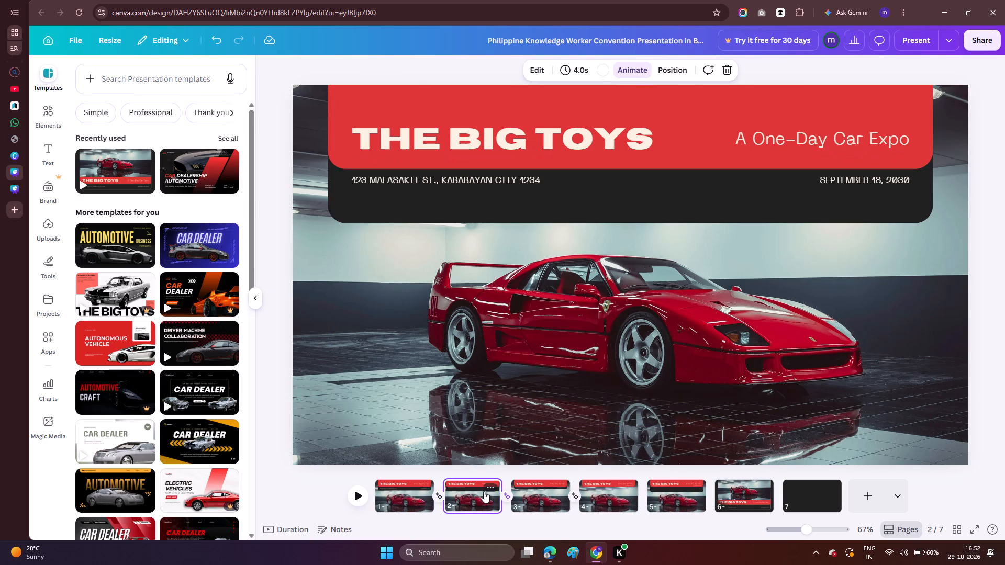
{"action": "left_click", "coordinate": [506, 497]}
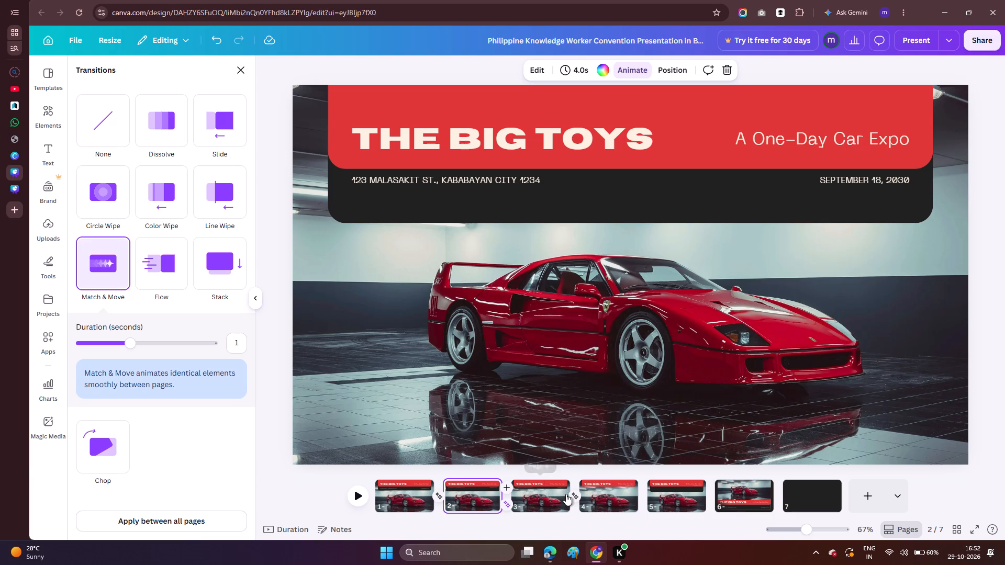
{"action": "left_click", "coordinate": [572, 496]}
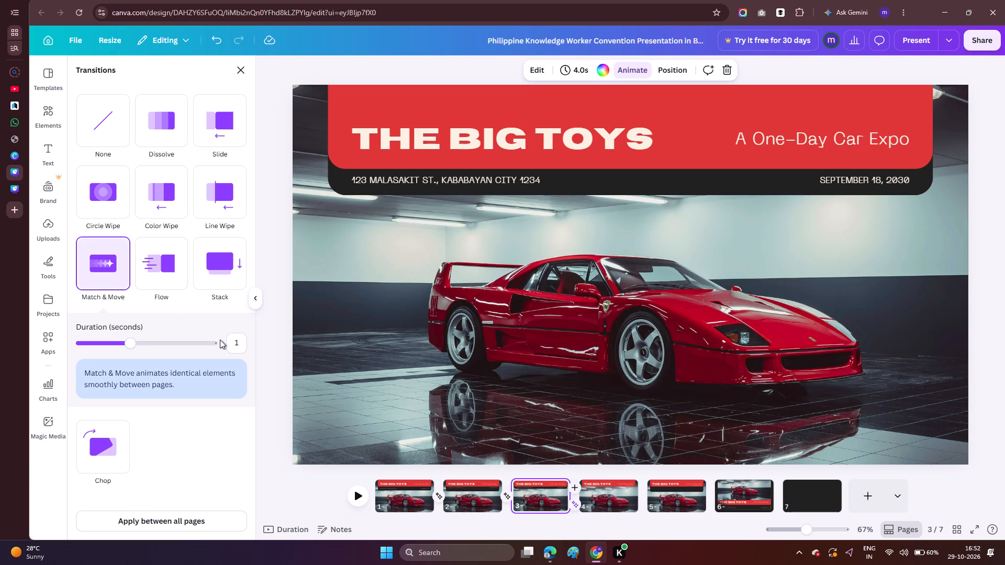
{"action": "key", "text": "space"}
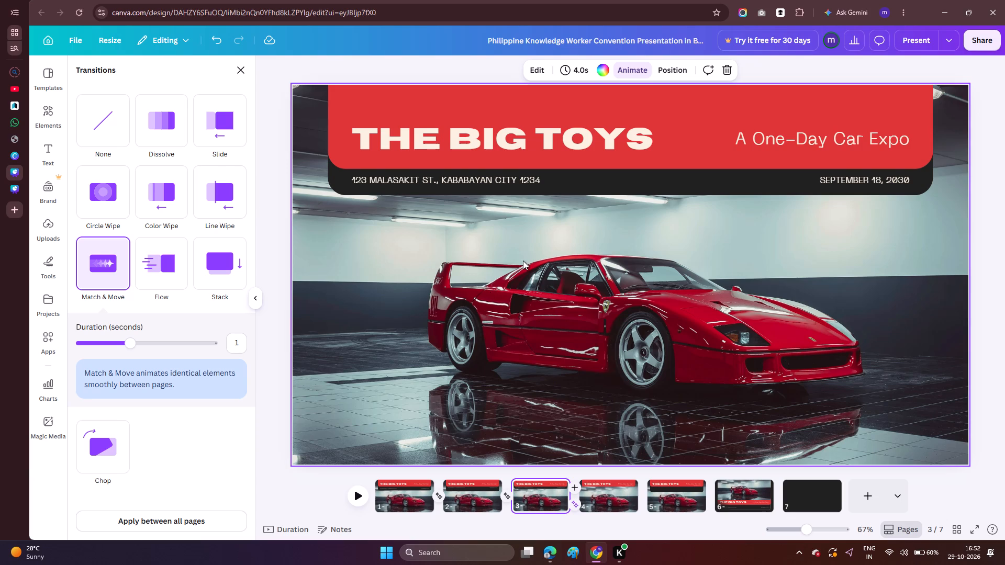
{"action": "left_click", "coordinate": [576, 503]}
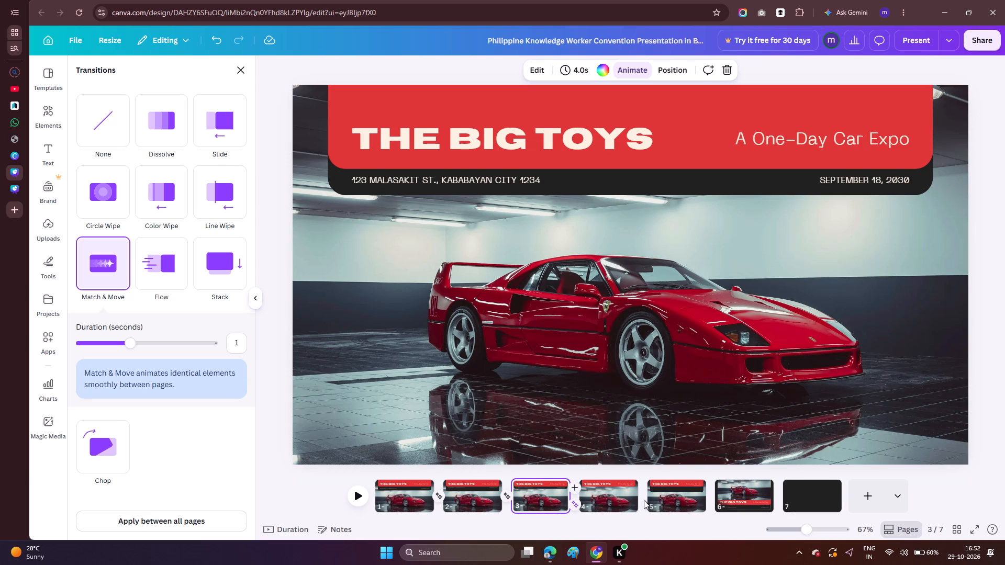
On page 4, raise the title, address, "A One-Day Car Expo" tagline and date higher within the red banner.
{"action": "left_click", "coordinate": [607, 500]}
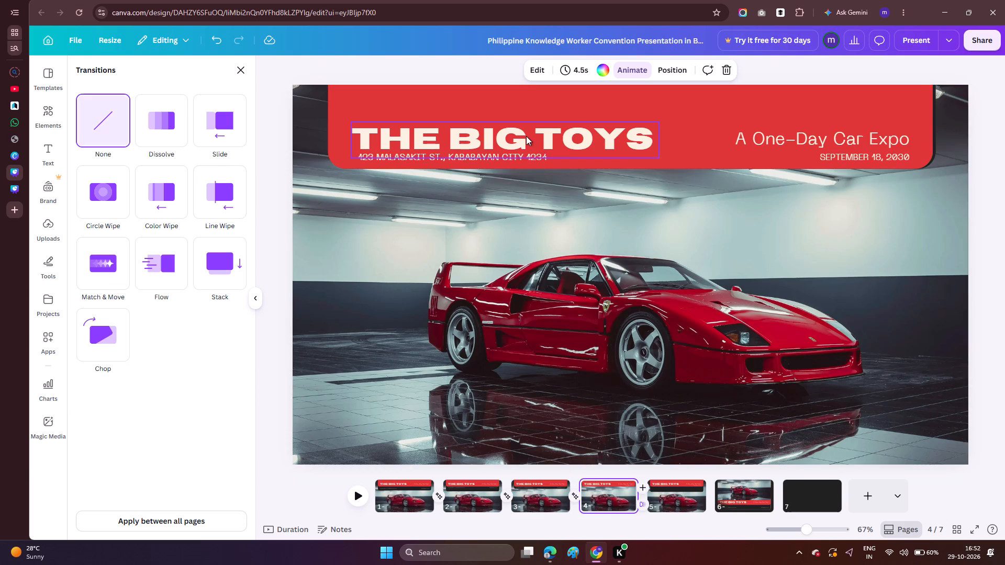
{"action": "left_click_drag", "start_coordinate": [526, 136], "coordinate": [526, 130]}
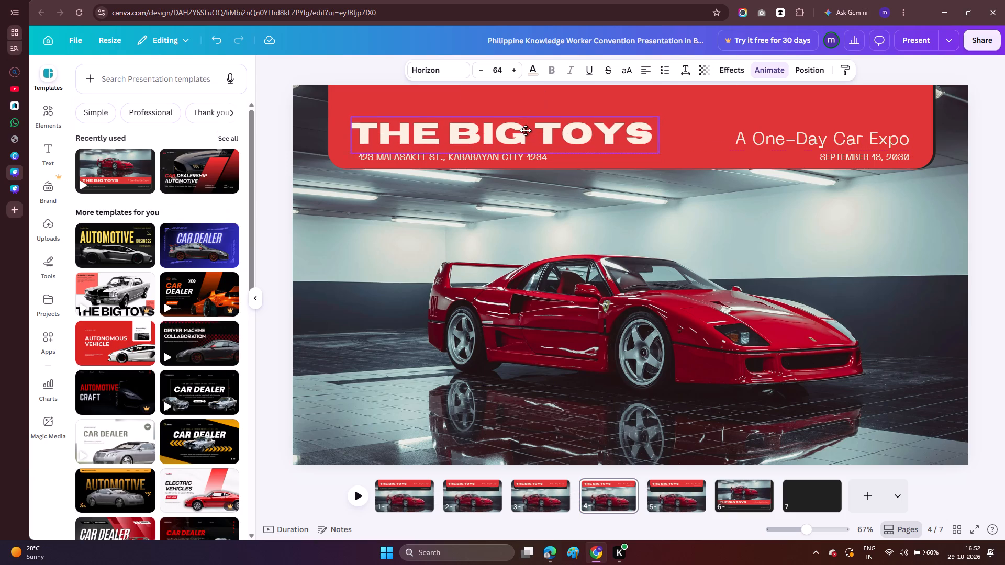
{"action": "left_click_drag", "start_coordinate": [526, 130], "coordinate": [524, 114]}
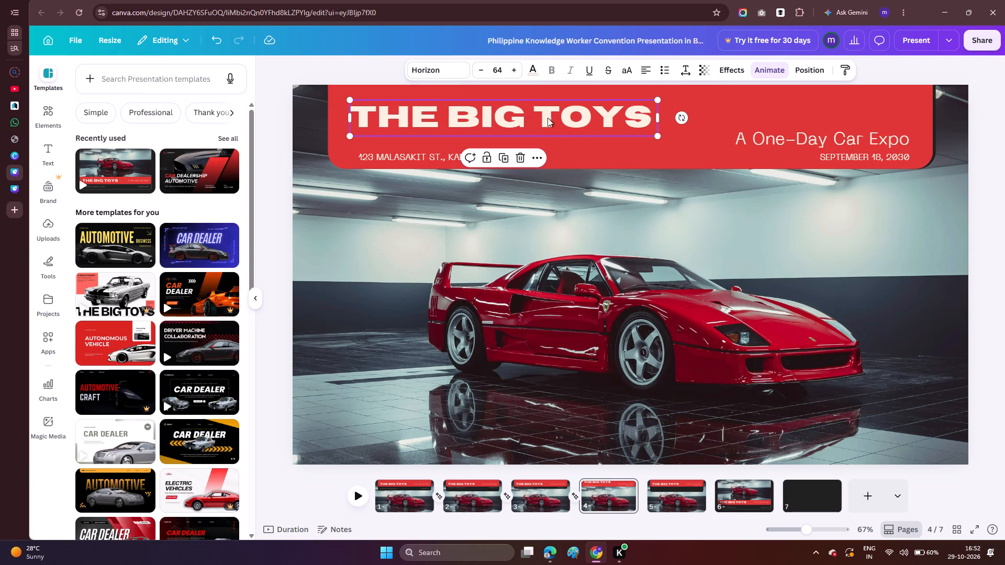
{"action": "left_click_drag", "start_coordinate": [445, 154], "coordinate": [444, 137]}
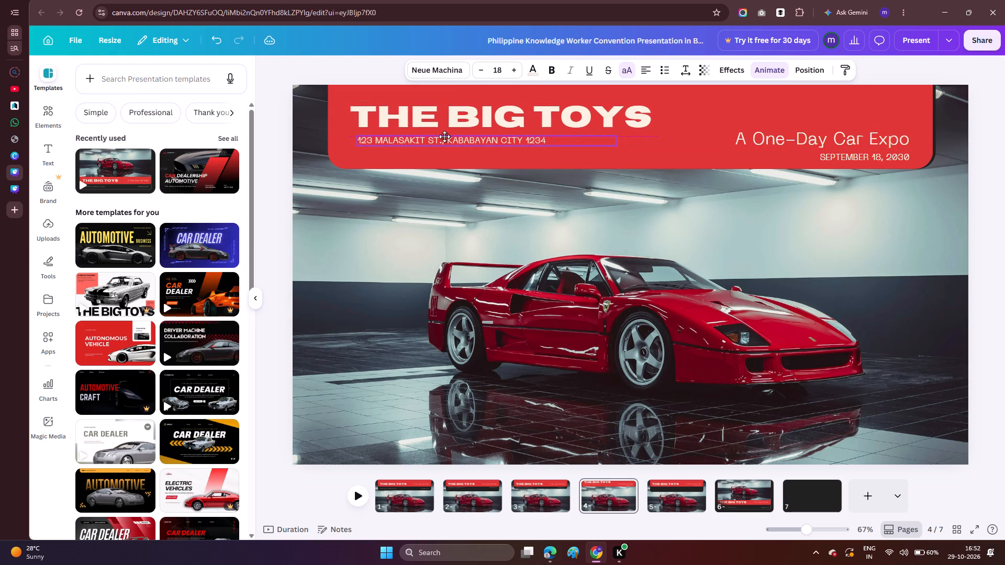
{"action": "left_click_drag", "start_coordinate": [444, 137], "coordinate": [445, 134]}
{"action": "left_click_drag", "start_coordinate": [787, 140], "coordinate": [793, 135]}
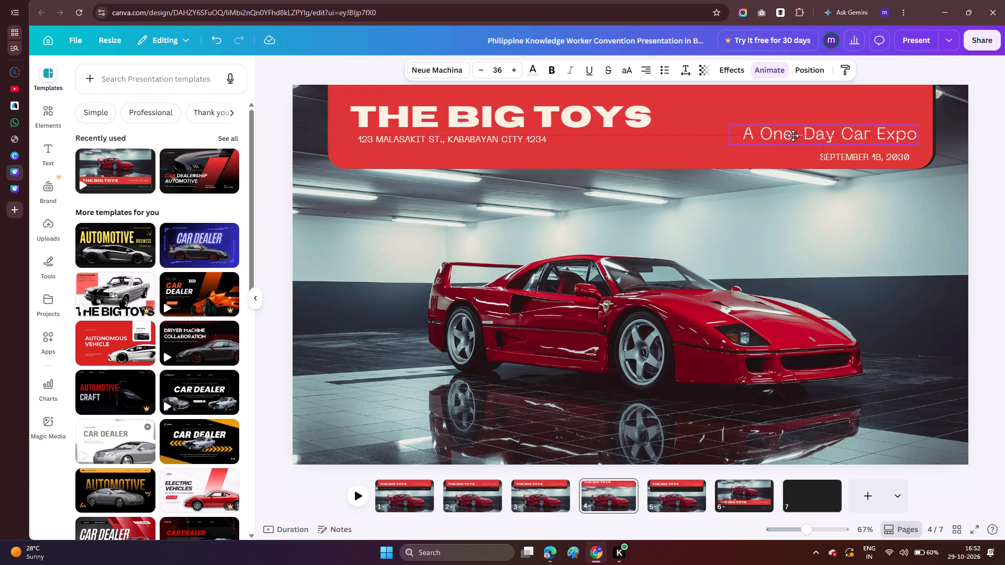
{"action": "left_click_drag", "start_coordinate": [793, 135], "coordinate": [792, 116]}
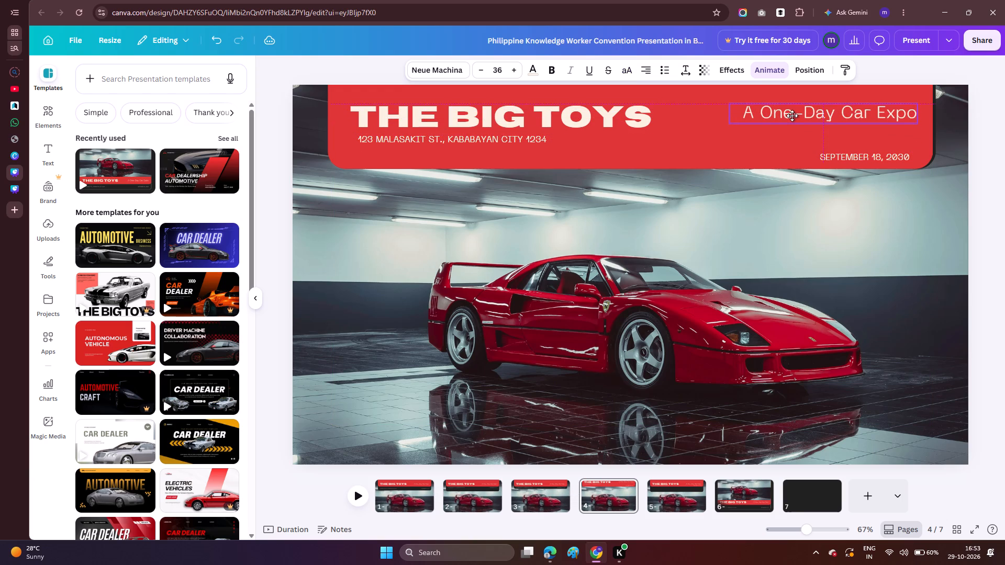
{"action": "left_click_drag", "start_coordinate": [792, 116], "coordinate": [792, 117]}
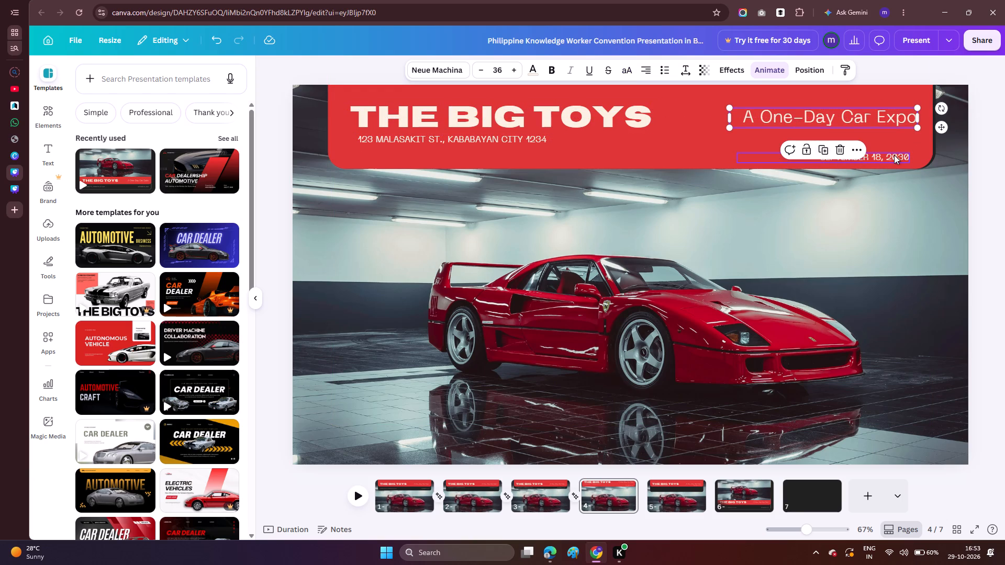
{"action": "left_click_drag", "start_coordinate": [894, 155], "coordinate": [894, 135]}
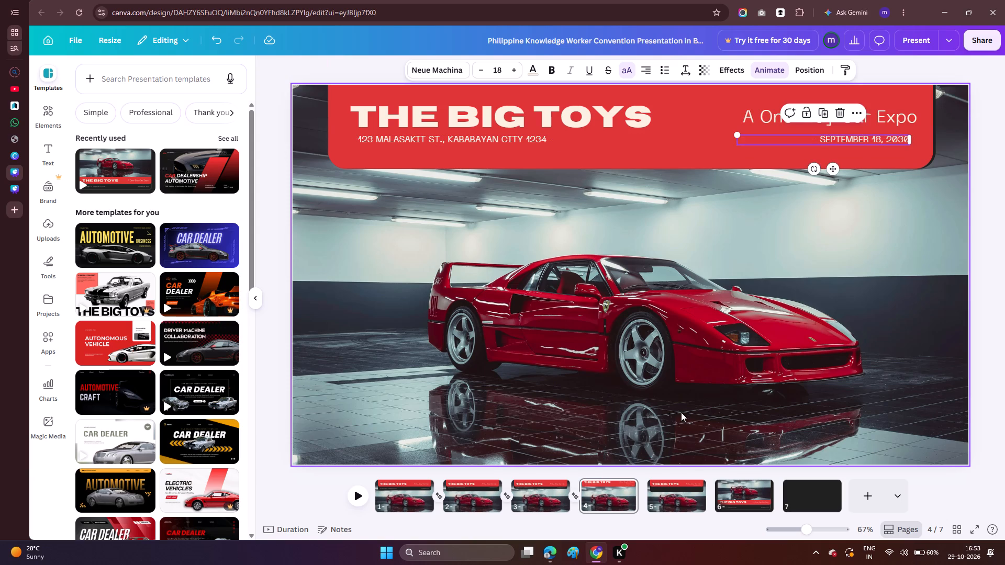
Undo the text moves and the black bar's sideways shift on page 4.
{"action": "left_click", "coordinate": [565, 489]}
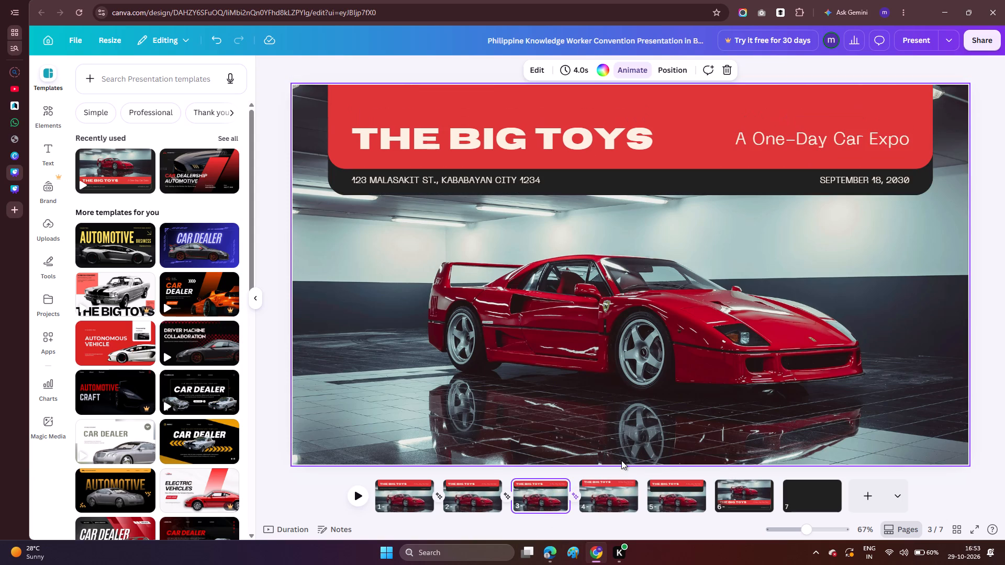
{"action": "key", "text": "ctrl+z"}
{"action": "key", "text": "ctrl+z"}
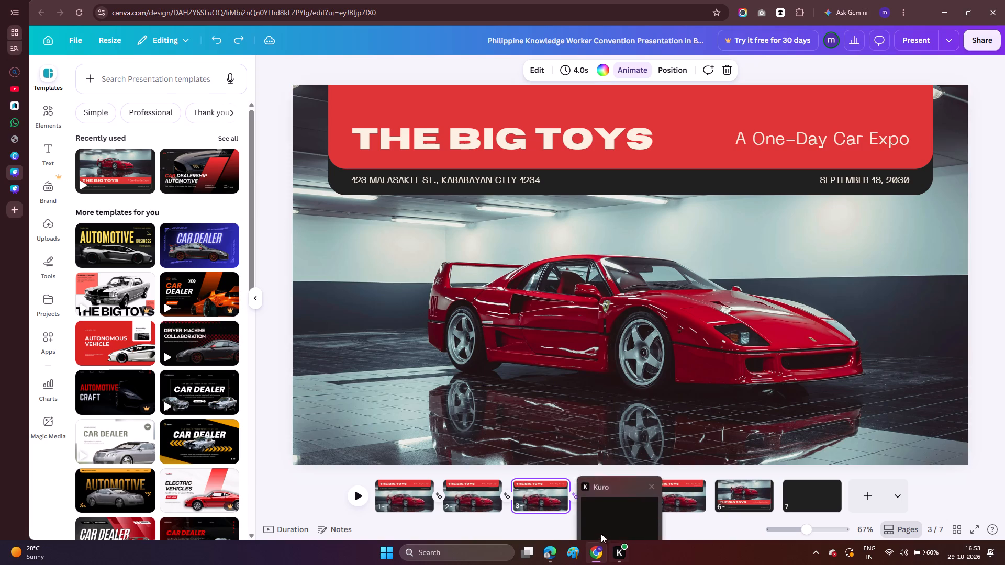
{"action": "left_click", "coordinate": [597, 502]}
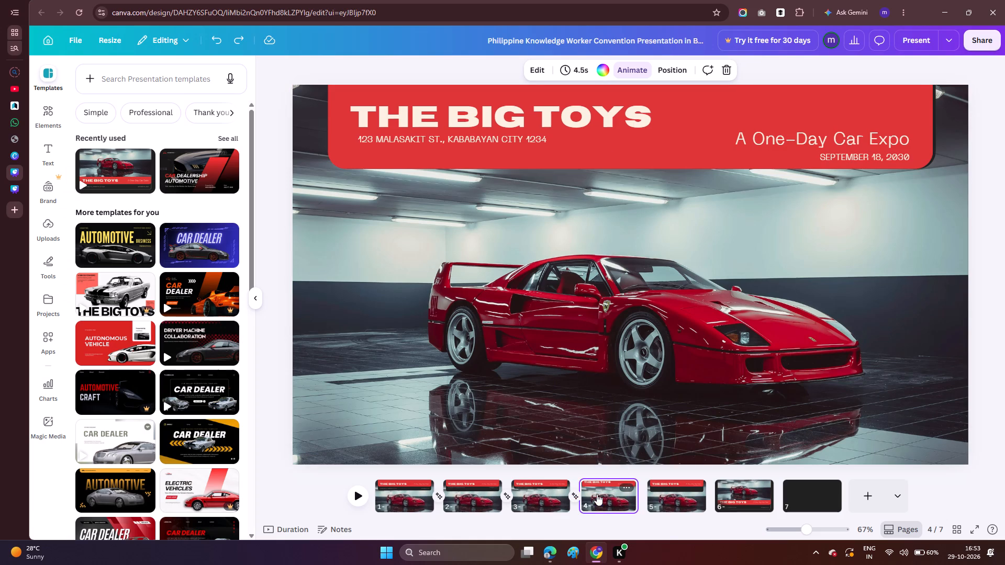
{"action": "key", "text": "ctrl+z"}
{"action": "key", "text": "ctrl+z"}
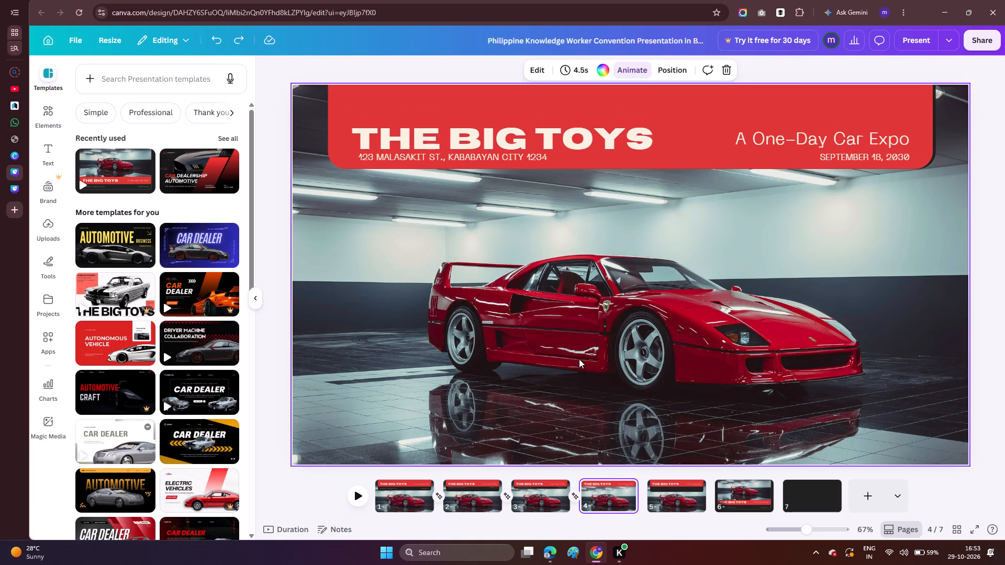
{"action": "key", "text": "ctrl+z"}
On page 4, align the black header bar so it sits fully hidden behind the red banner.
{"action": "left_click", "coordinate": [326, 157]}
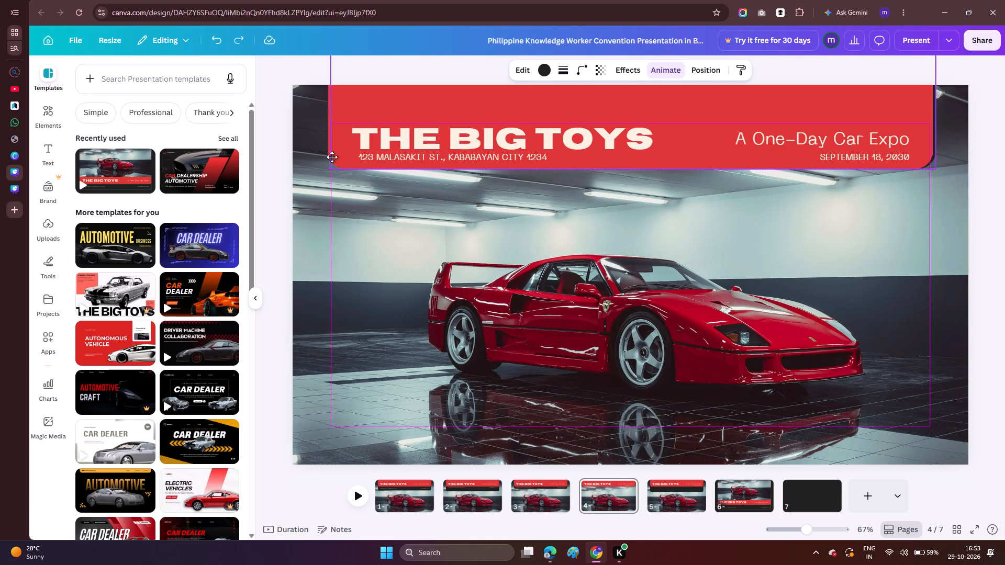
{"action": "left_click", "coordinate": [484, 315]}
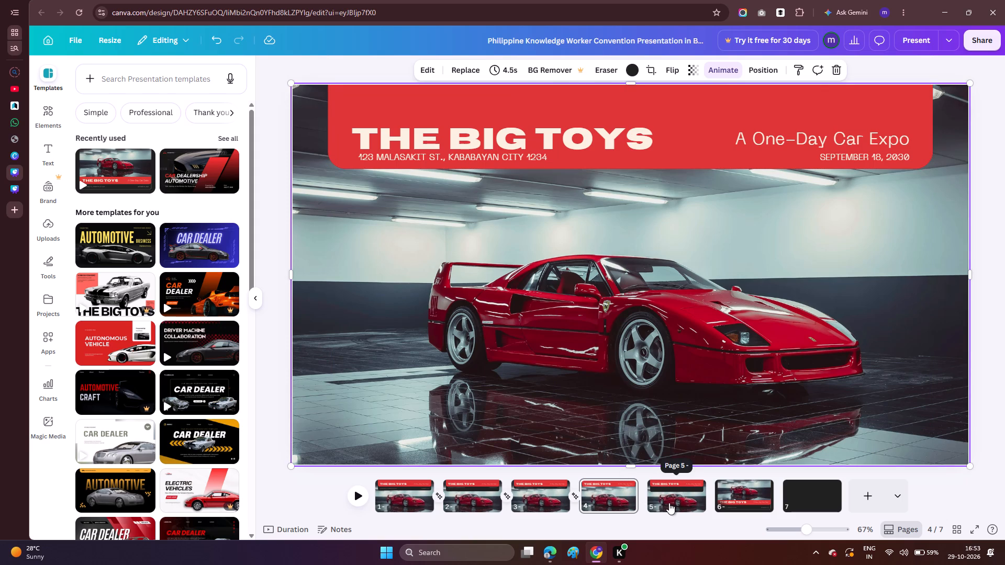
Duplicate page 4.
{"action": "key", "text": "ctrl+d"}
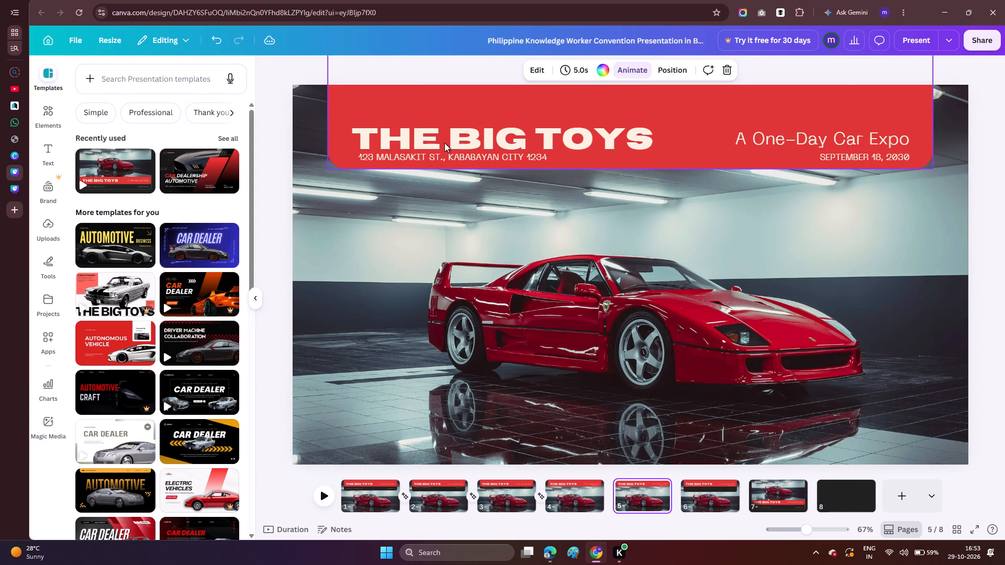
On the duplicated page 5, raise the title, address, "A One-Day Car Expo" tagline and date toward the banner's top.
{"action": "left_click_drag", "start_coordinate": [442, 129], "coordinate": [441, 105]}
{"action": "left_click_drag", "start_coordinate": [437, 161], "coordinate": [437, 155]}
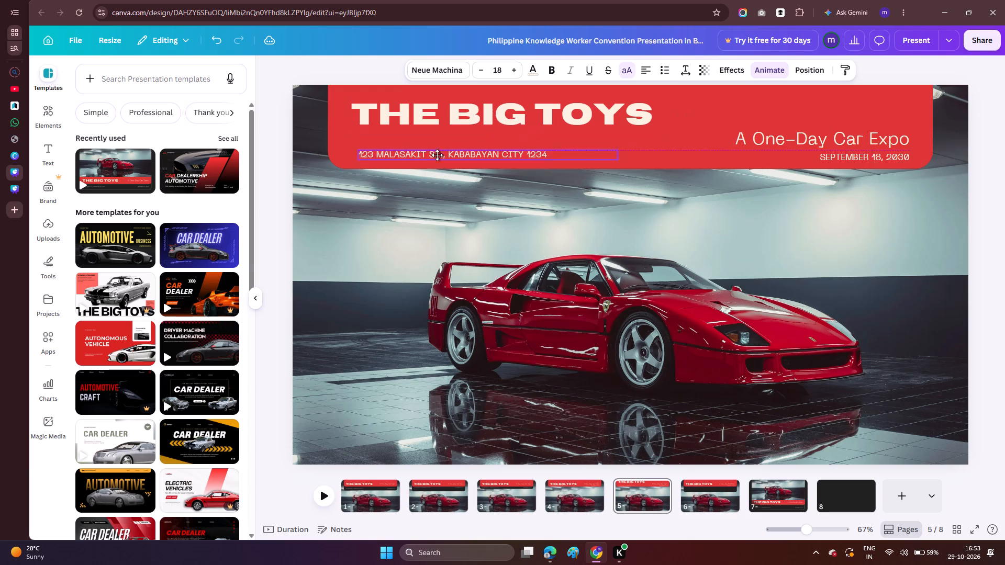
{"action": "left_click_drag", "start_coordinate": [437, 155], "coordinate": [437, 143]}
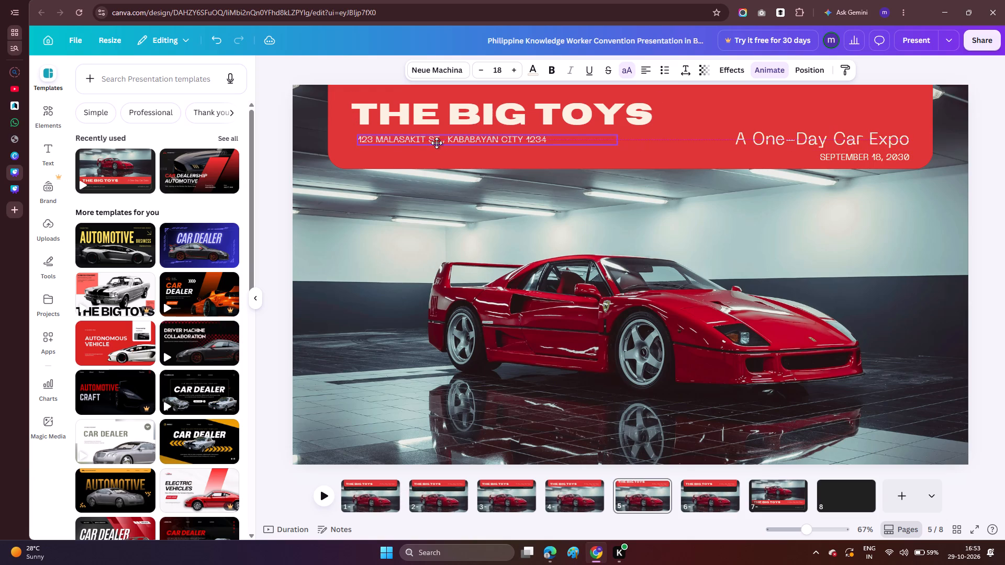
{"action": "left_click_drag", "start_coordinate": [437, 143], "coordinate": [437, 139]}
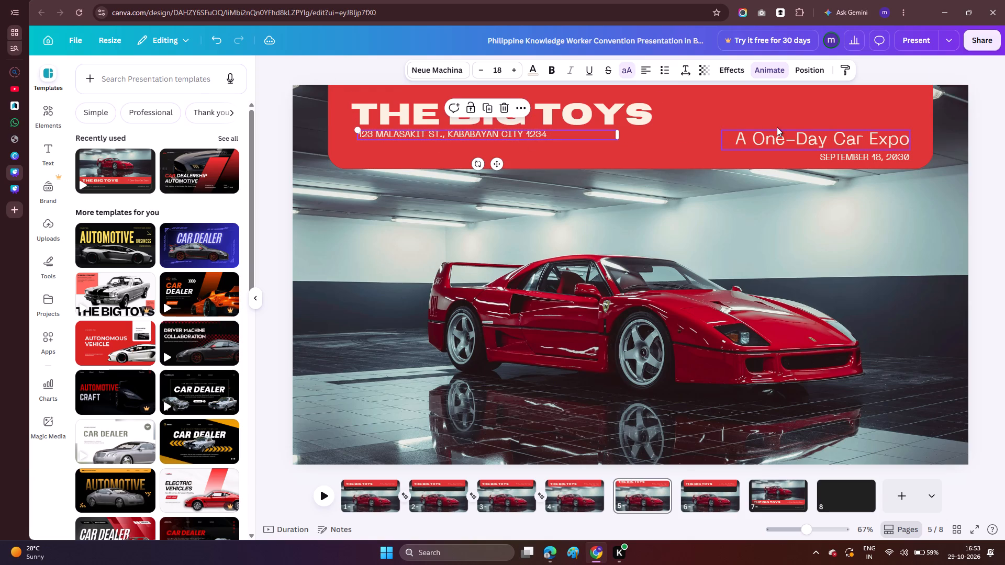
{"action": "left_click_drag", "start_coordinate": [770, 141], "coordinate": [769, 109]}
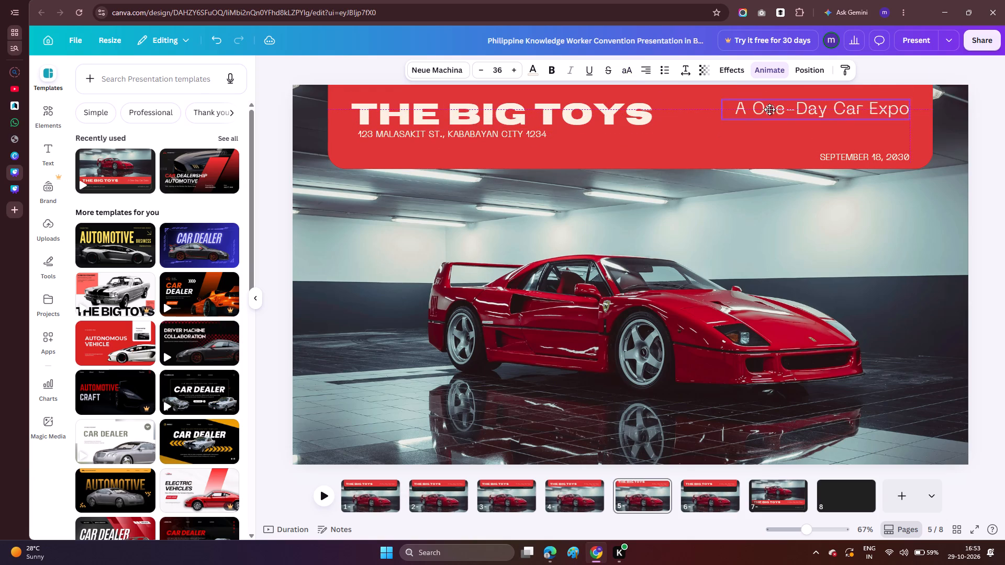
{"action": "left_click_drag", "start_coordinate": [769, 109], "coordinate": [769, 111]}
{"action": "left_click_drag", "start_coordinate": [845, 161], "coordinate": [845, 143]}
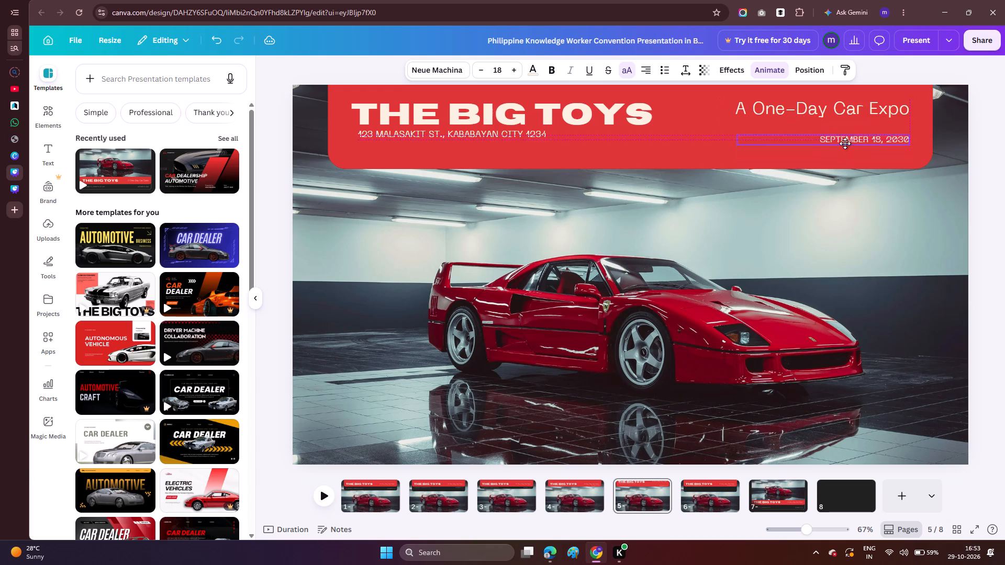
{"action": "left_click_drag", "start_coordinate": [845, 143], "coordinate": [845, 128]}
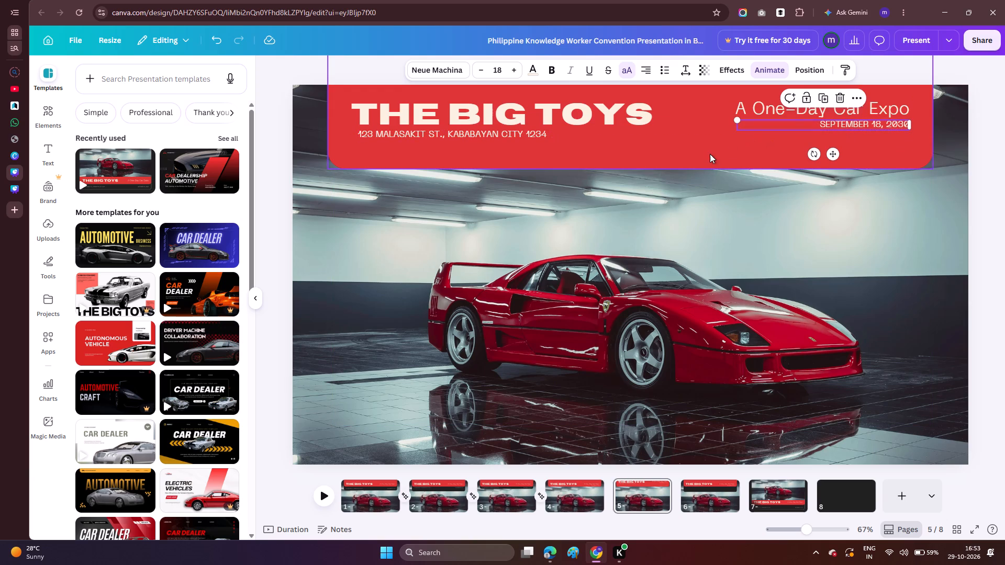
On page 5, raise the red banner to just below the header text, exposing the black bar beneath it.
{"action": "left_click_drag", "start_coordinate": [710, 154], "coordinate": [708, 131]}
{"action": "left_click", "coordinate": [701, 131]}
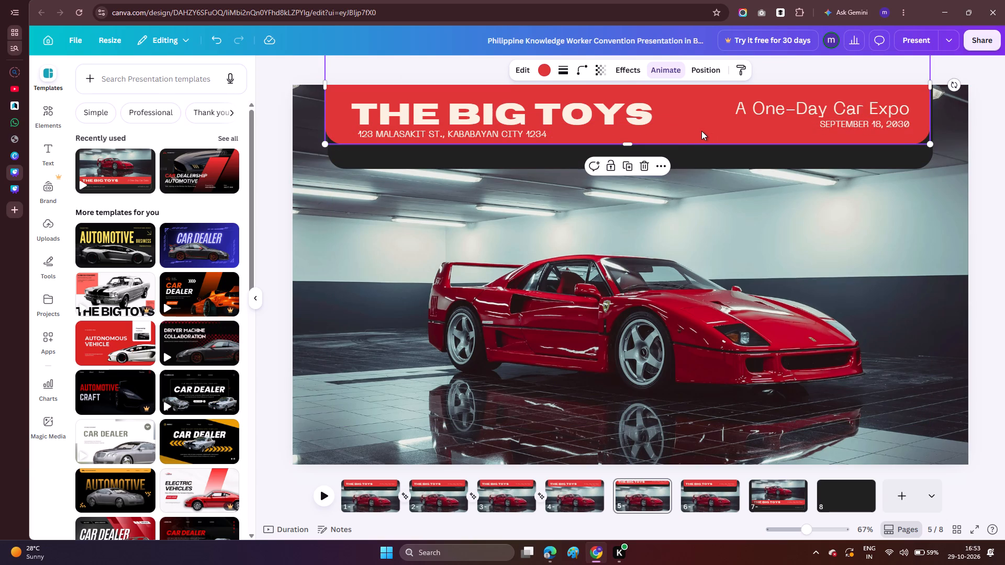
{"action": "left_click", "coordinate": [586, 199]}
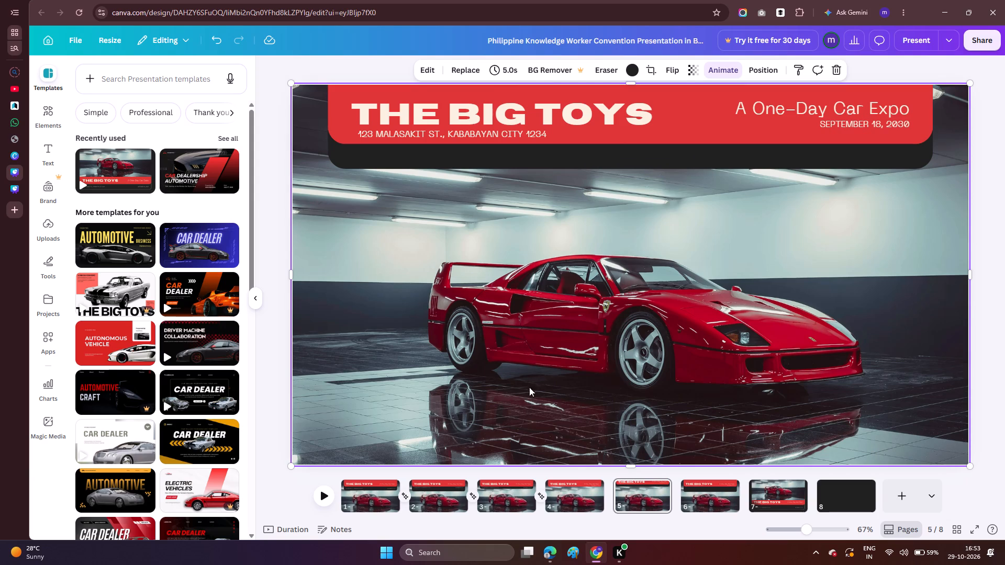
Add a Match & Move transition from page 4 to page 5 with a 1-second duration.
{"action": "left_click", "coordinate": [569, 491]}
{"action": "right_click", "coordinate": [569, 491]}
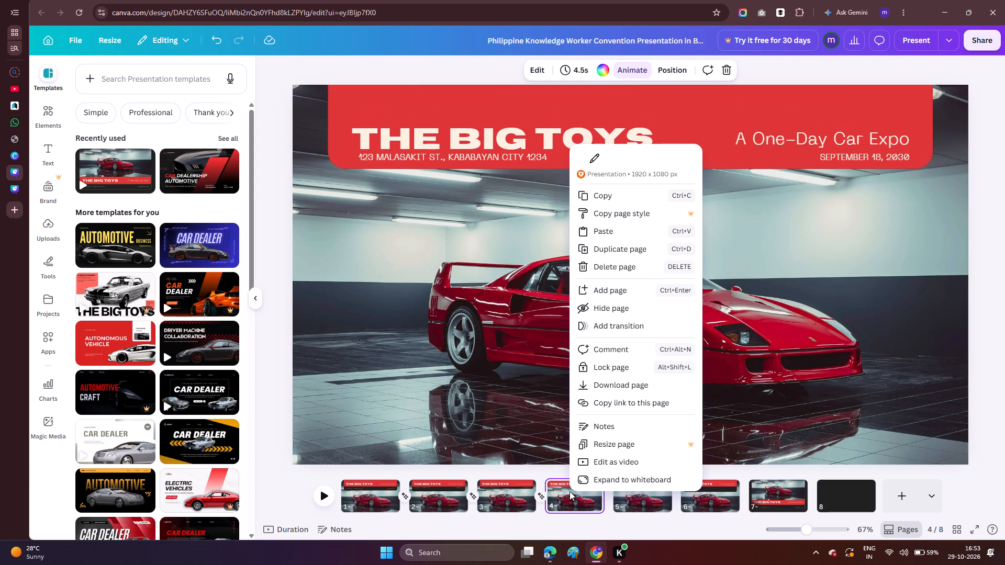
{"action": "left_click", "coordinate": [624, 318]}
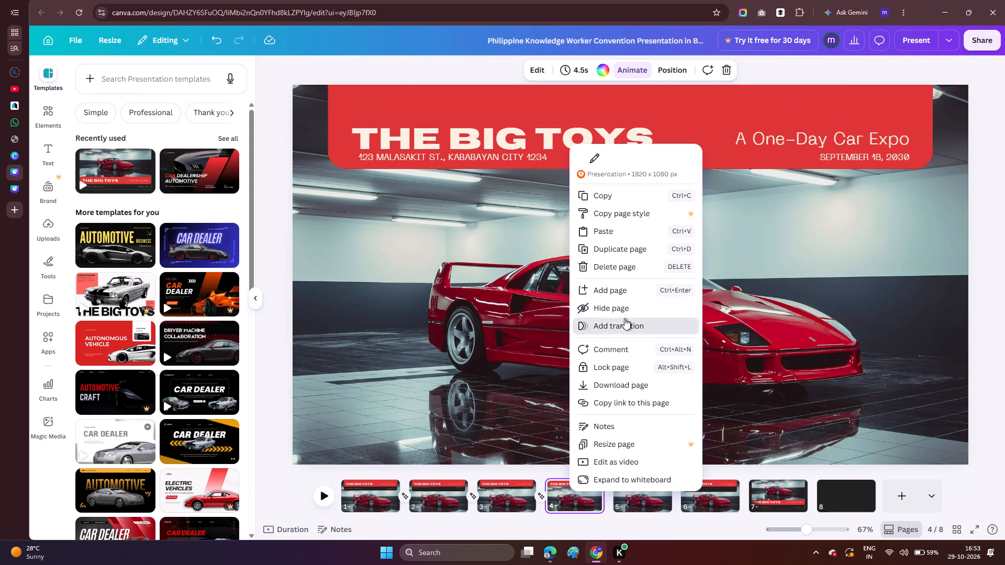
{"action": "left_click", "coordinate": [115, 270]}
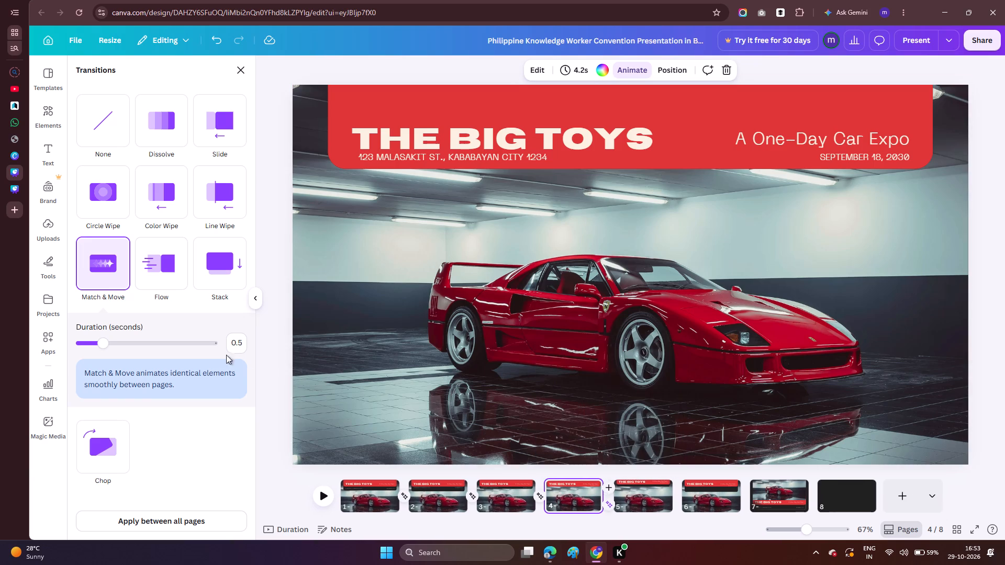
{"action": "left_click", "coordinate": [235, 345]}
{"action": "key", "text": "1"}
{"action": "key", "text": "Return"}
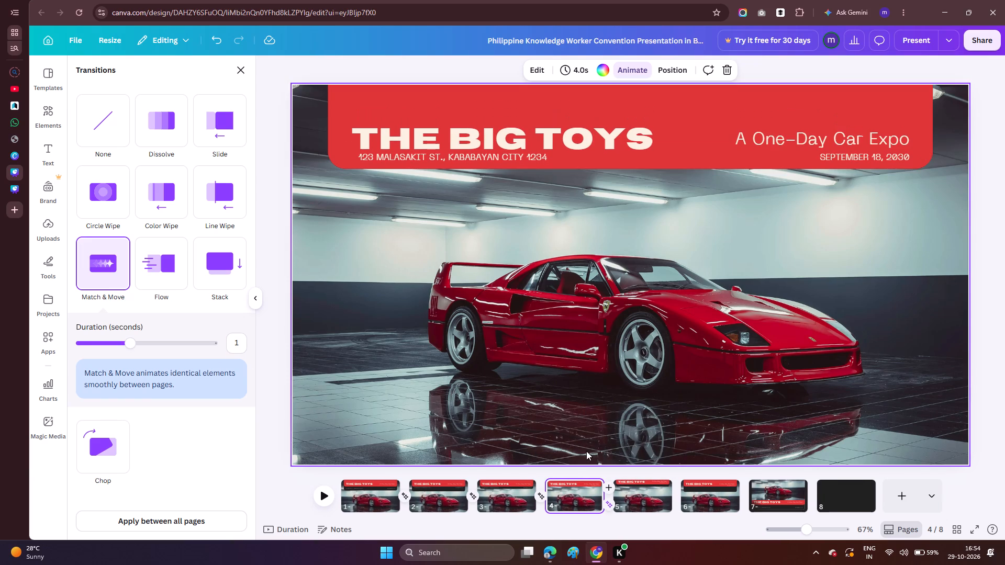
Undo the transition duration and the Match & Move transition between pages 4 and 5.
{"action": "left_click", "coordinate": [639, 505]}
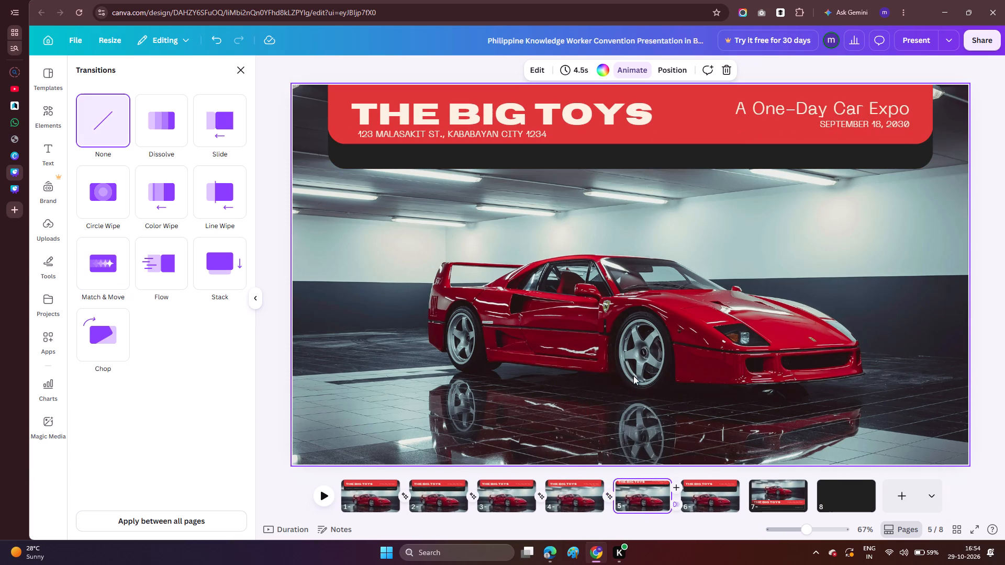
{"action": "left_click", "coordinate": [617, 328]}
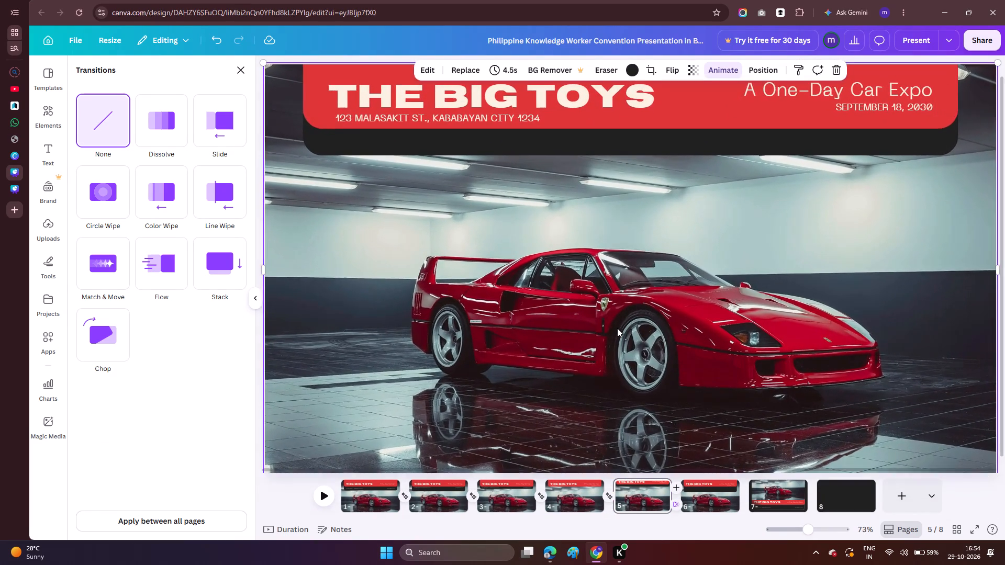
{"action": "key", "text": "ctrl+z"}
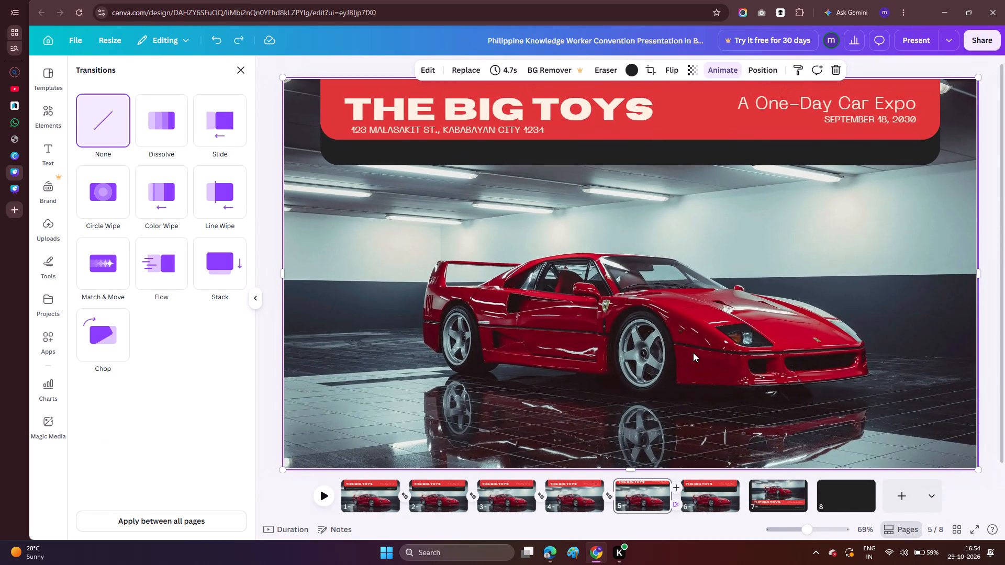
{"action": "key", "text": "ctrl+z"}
Detach the car photo from page 5's background so that it can be resized as a separate image.
{"action": "left_click", "coordinate": [590, 368]}
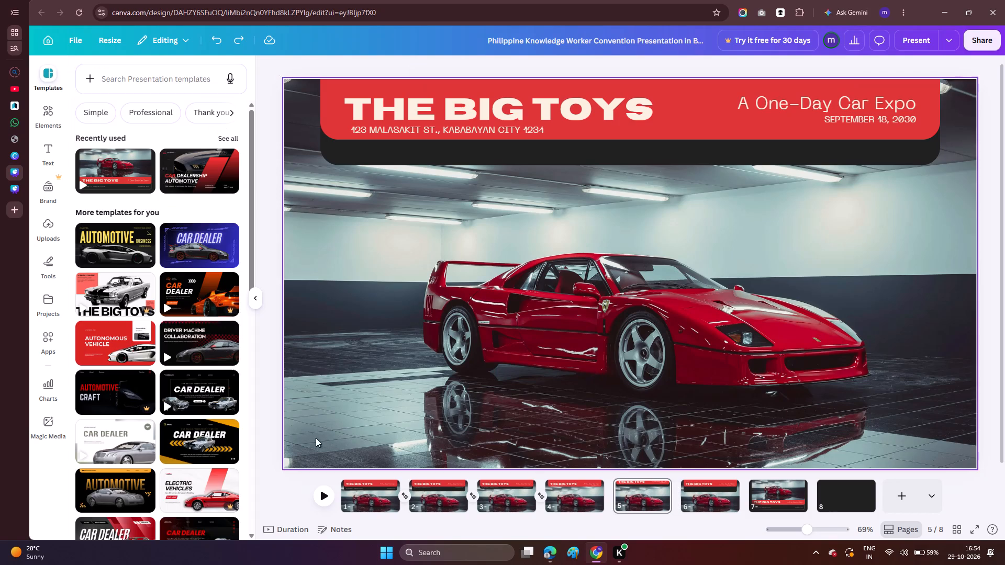
{"action": "left_click", "coordinate": [345, 450]}
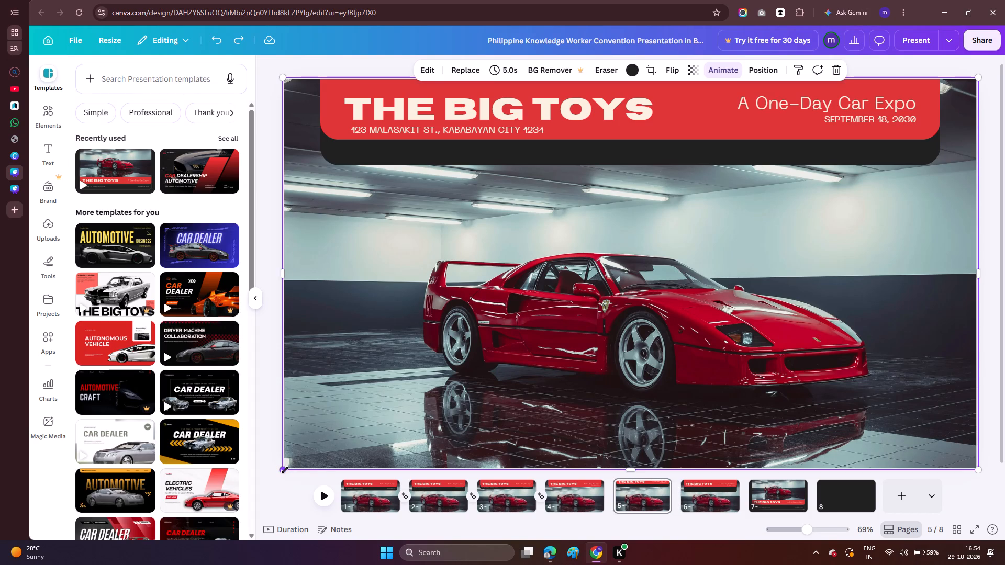
{"action": "left_click", "coordinate": [285, 469]}
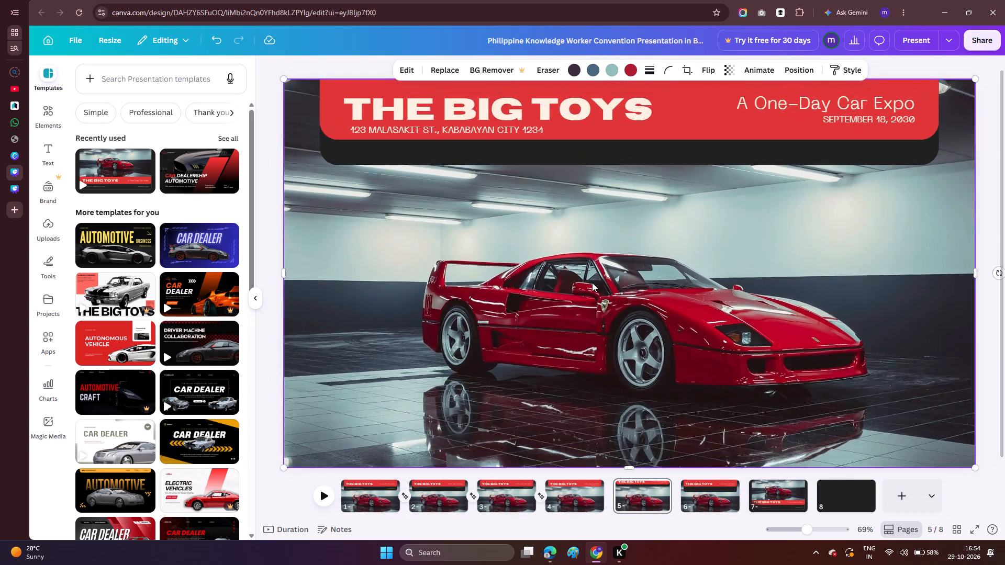
{"action": "scroll", "coordinate": [638, 262], "scroll_direction": "up", "scroll_amount": 1}
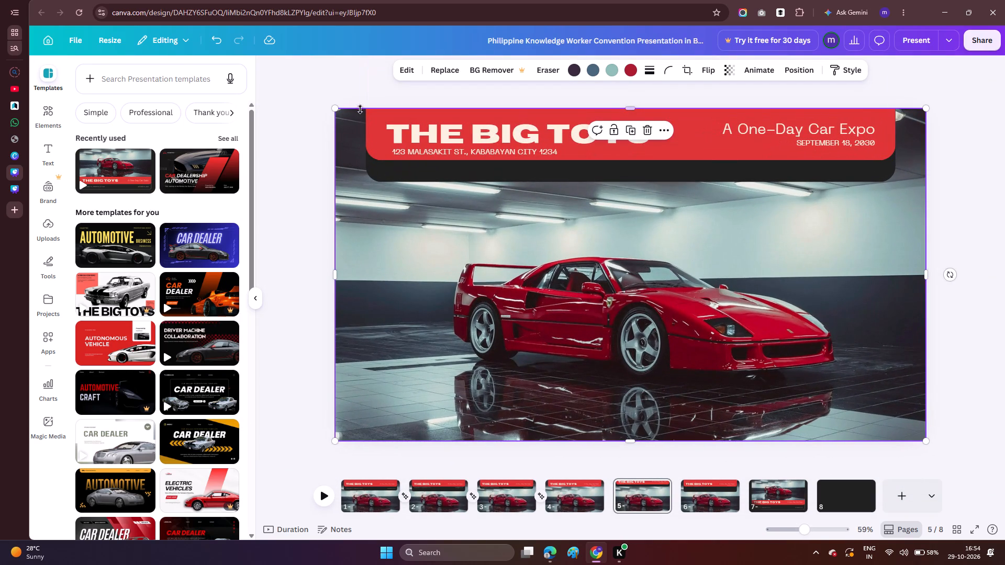
{"action": "left_click", "coordinate": [335, 274]}
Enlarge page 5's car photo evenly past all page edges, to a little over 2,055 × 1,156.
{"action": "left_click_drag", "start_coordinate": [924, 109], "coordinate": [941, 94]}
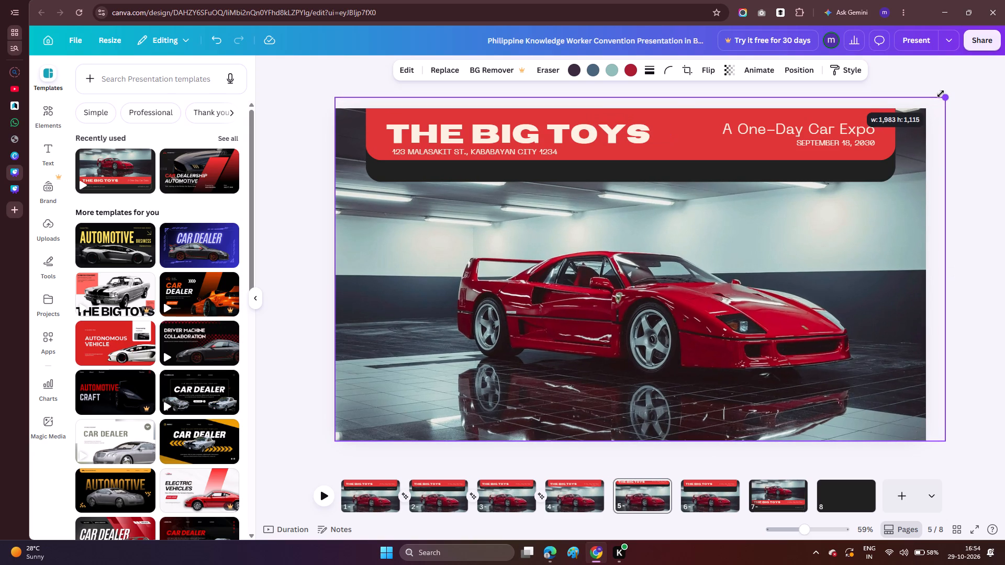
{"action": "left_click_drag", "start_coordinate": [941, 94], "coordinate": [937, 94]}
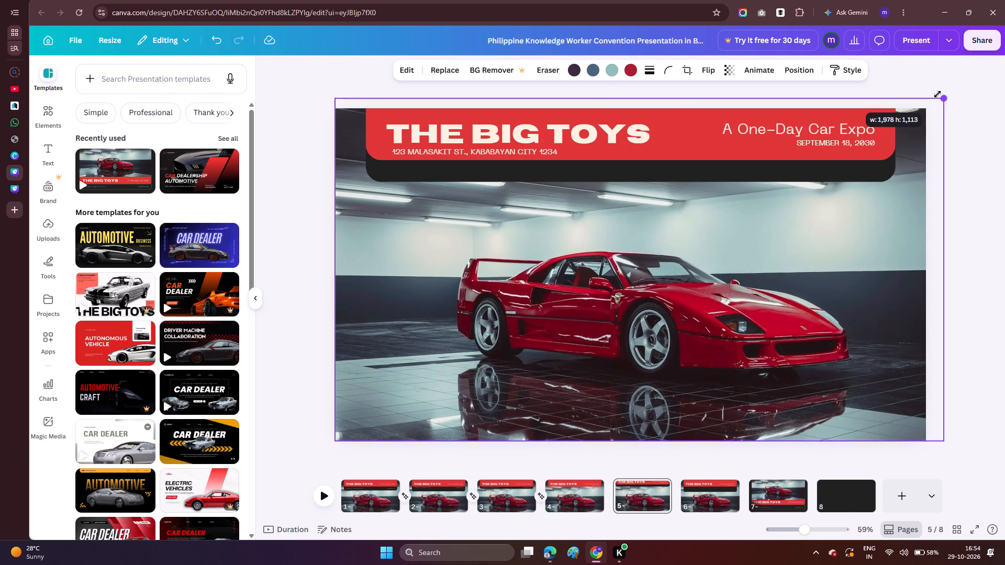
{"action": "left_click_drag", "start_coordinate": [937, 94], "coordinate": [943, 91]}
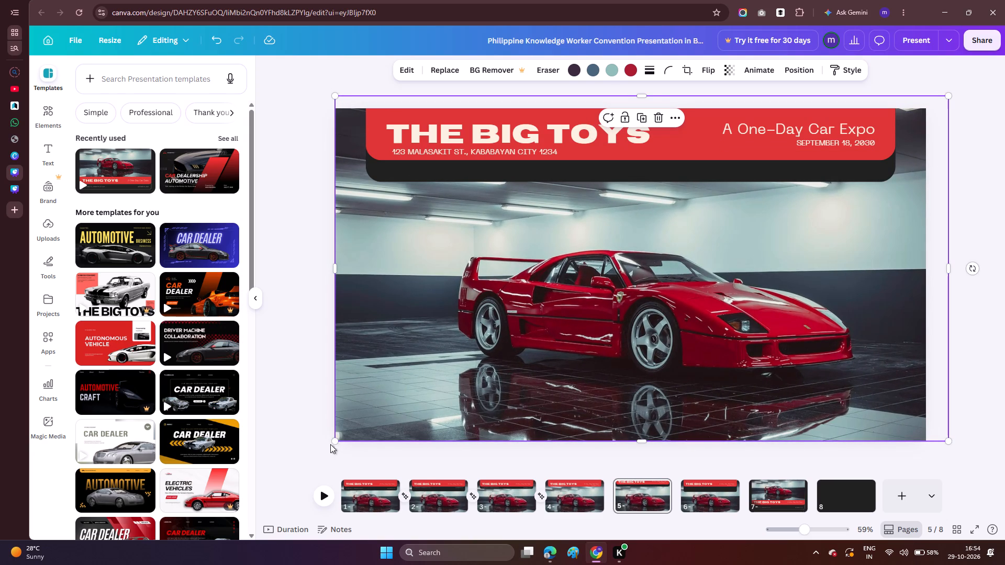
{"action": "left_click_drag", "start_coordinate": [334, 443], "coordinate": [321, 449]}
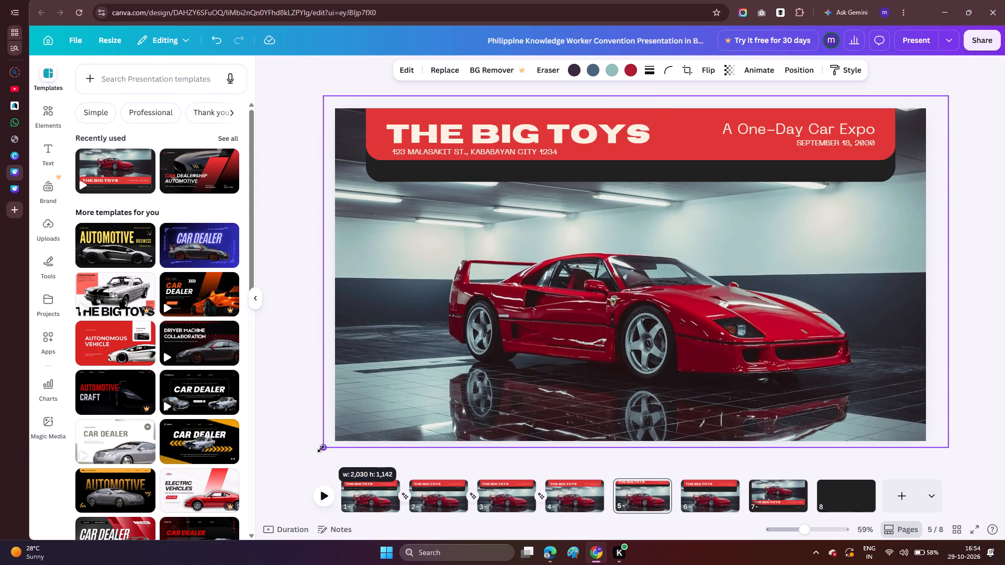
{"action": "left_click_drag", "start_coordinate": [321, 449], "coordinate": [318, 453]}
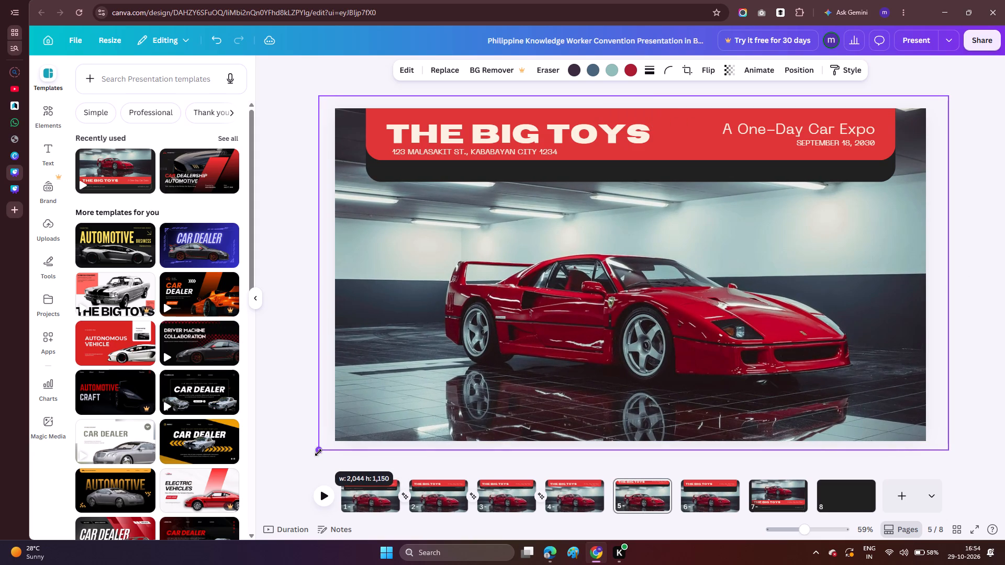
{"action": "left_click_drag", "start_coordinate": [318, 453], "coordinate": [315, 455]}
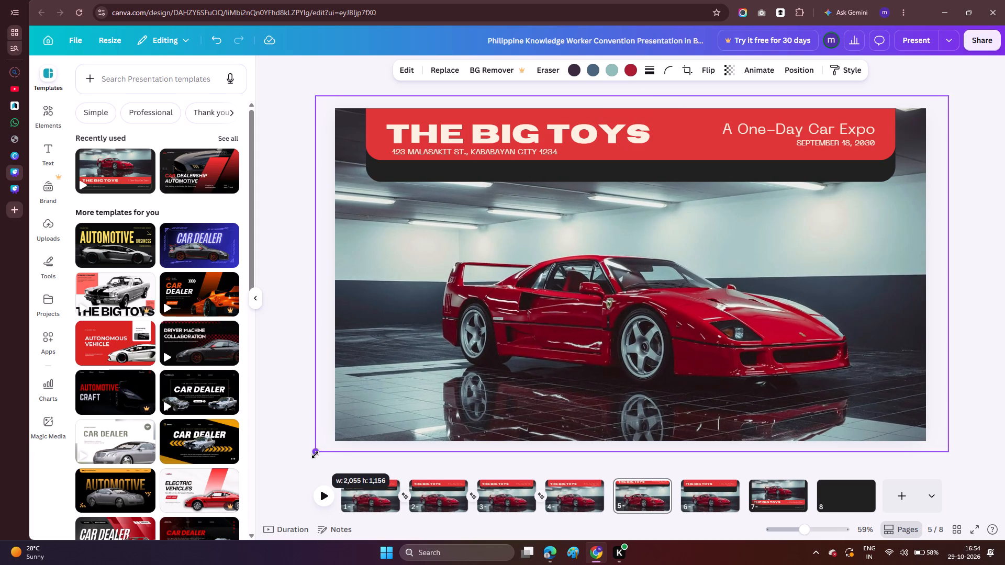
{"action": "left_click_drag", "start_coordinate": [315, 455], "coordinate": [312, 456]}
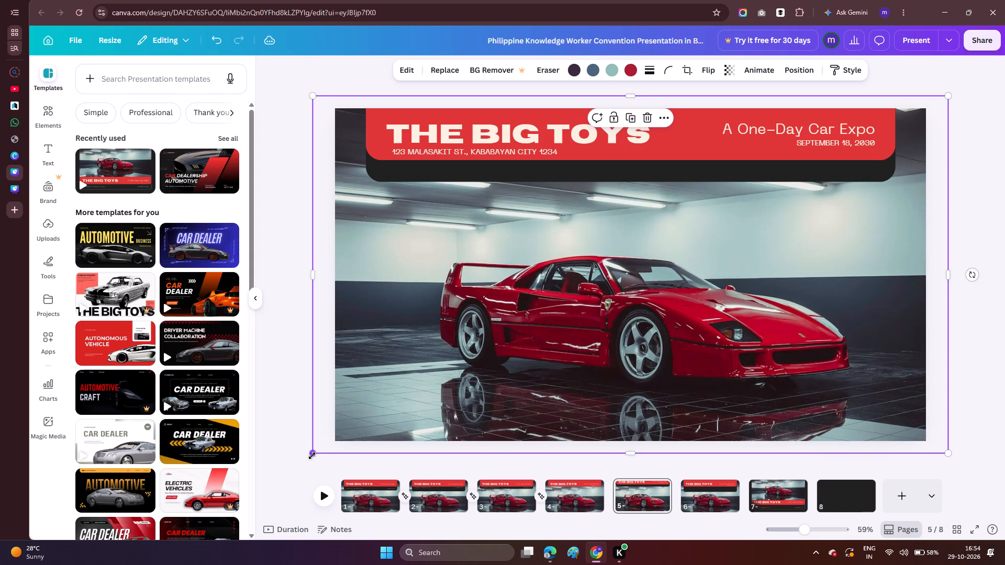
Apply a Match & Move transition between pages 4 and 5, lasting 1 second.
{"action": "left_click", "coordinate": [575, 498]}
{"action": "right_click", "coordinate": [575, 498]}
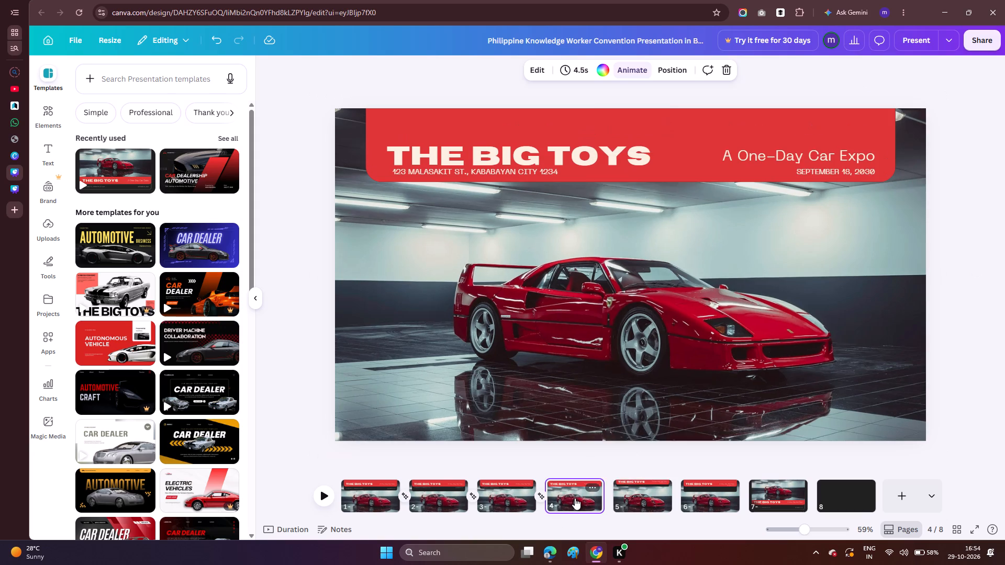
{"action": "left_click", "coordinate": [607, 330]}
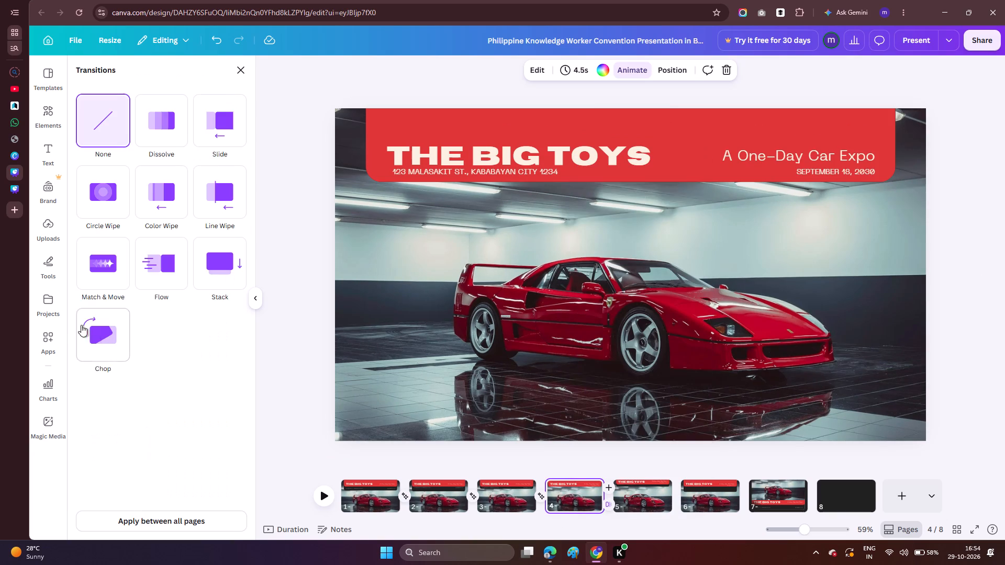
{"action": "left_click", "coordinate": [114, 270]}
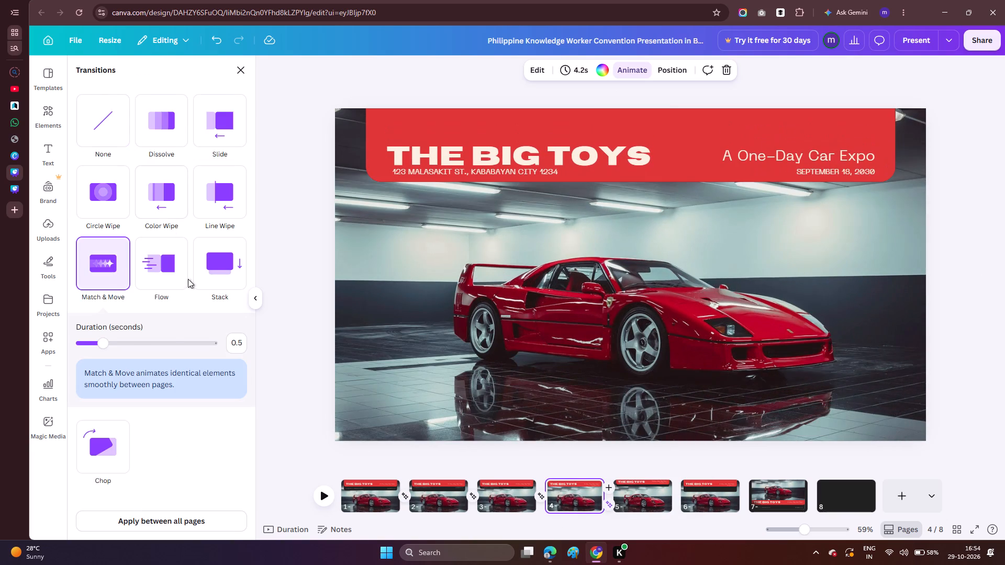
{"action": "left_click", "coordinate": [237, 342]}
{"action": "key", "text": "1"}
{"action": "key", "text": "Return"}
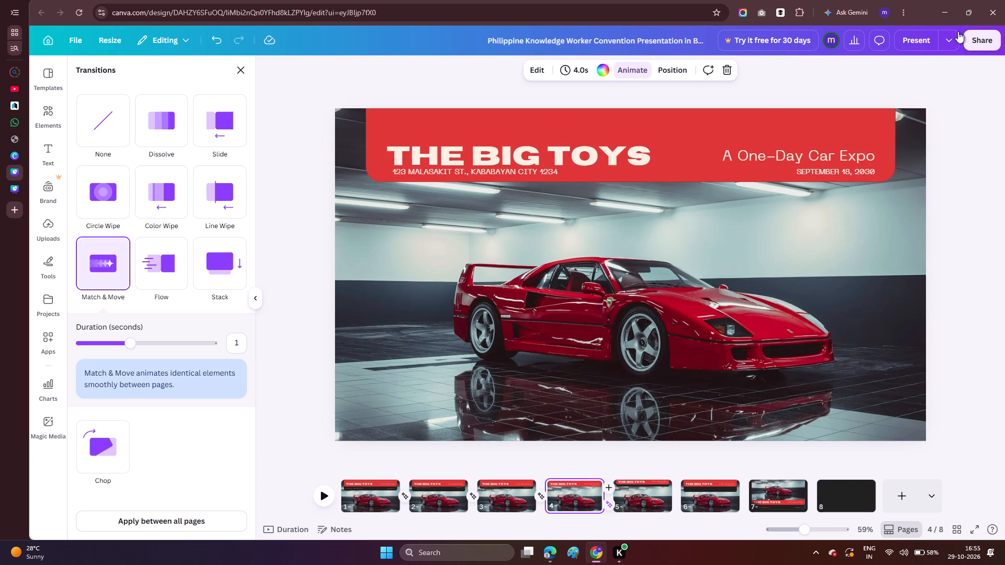
Preview the page 4 to page 5 transition twice in full-screen presentation mode, and return to editing.
{"action": "left_click", "coordinate": [911, 44]}
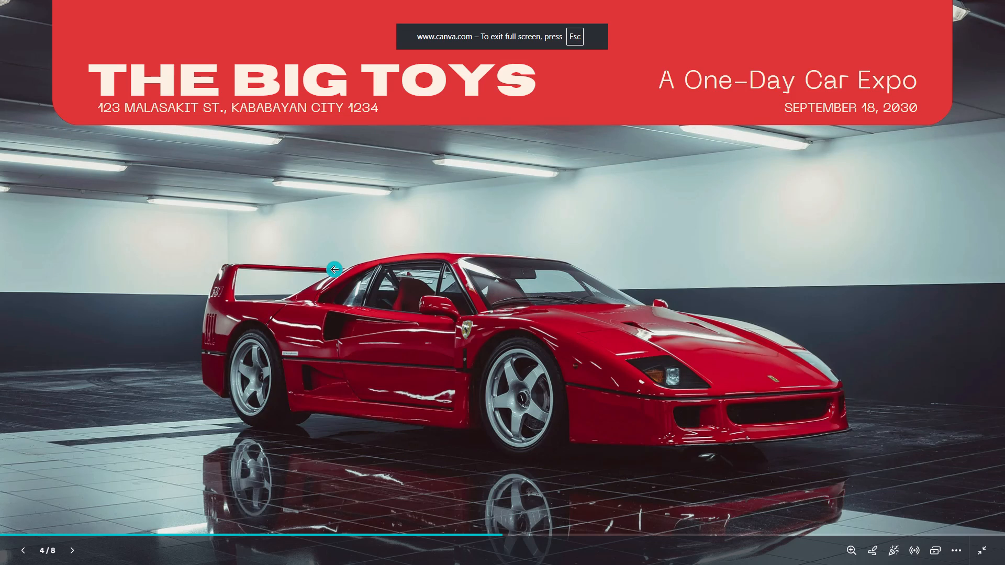
{"action": "key", "text": "space"}
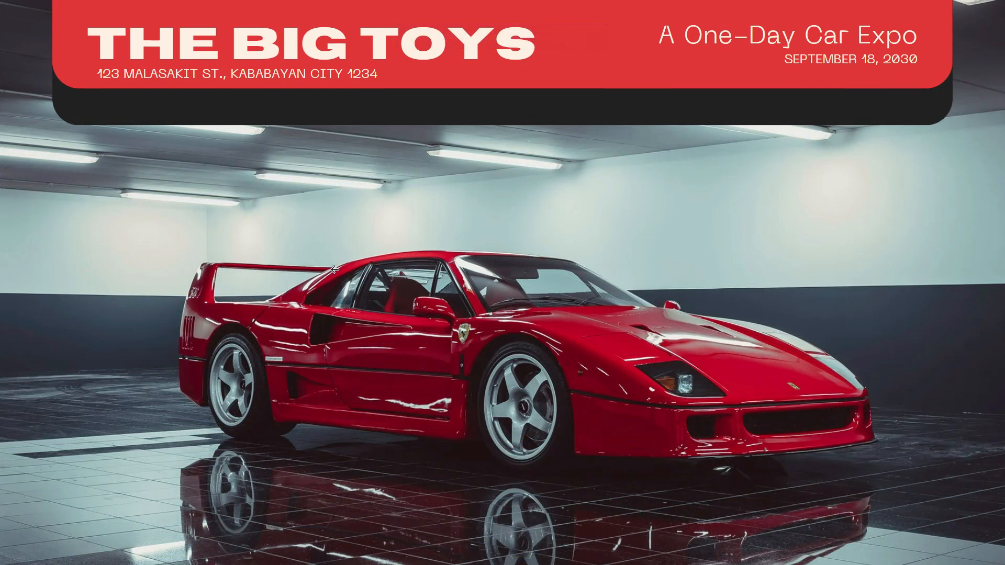
{"action": "key", "text": "Left"}
{"action": "key", "text": "space"}
{"action": "key", "text": "Escape"}
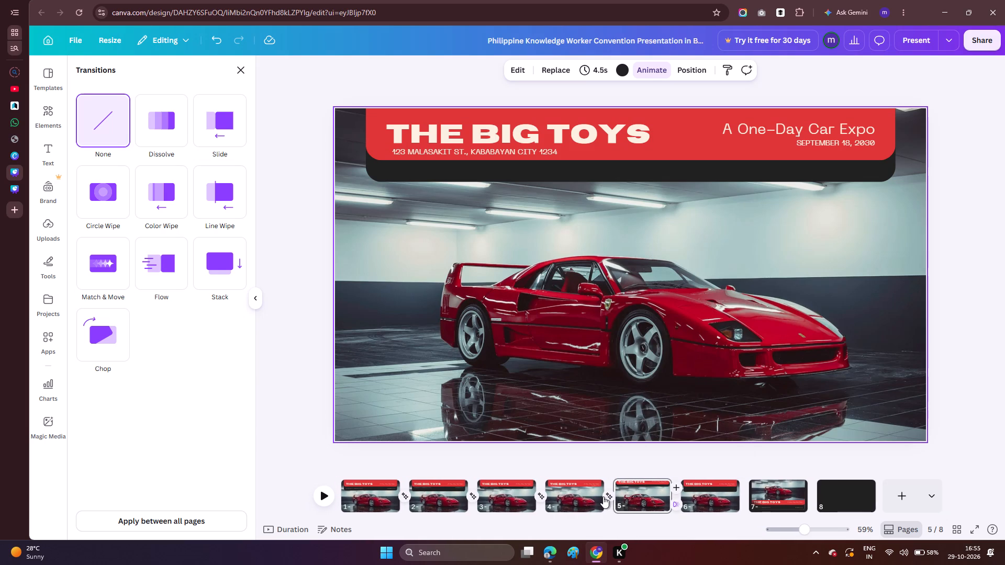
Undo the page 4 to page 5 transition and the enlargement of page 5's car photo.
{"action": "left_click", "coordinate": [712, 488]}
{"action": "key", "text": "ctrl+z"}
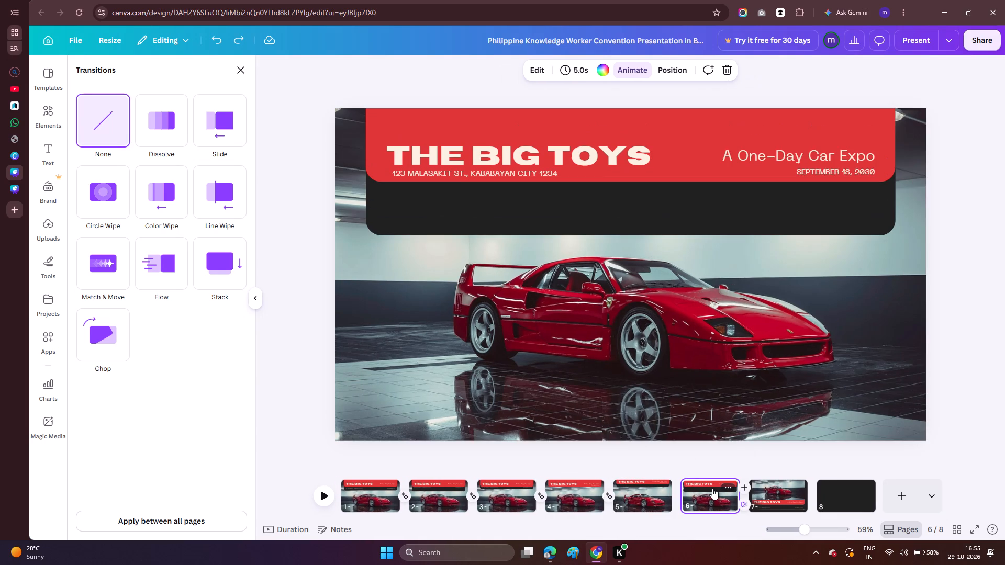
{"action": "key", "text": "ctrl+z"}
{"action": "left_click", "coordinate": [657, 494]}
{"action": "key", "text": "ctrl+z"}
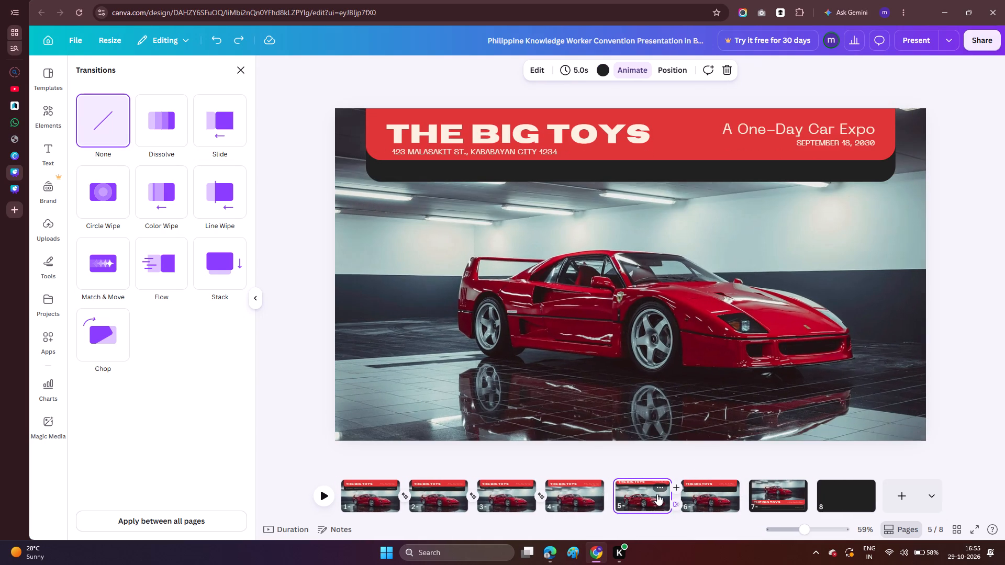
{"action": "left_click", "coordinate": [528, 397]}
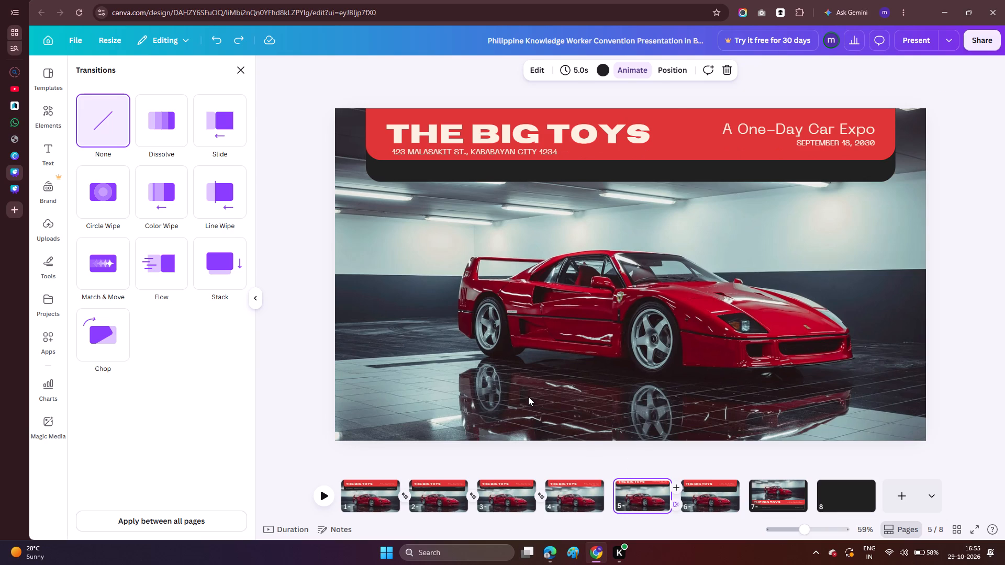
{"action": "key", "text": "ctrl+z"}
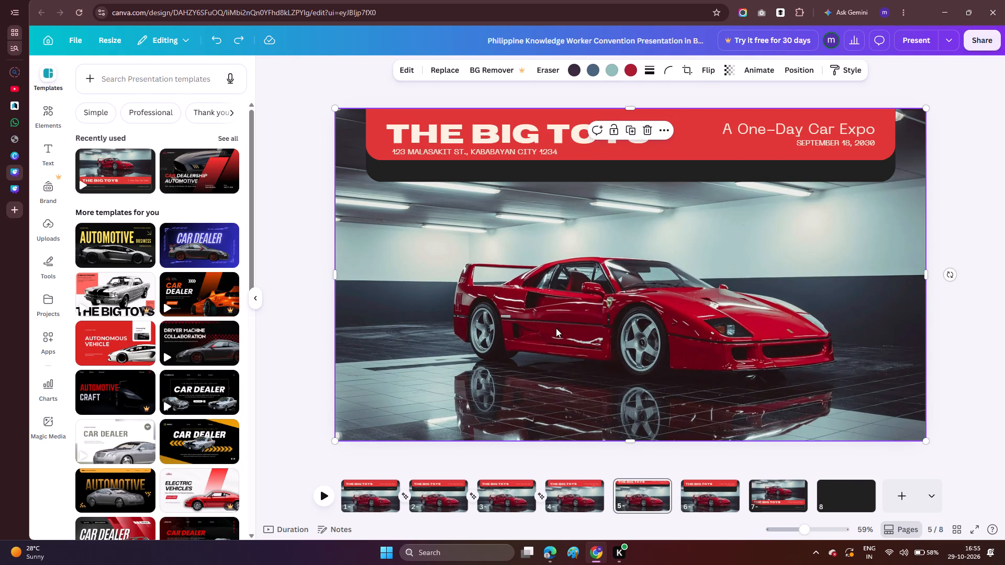
On page 5, move the black header bar straight up from behind the red banner and off the page's top edge.
{"action": "left_click", "coordinate": [575, 168]}
{"action": "left_click_drag", "start_coordinate": [575, 168], "coordinate": [574, 146]}
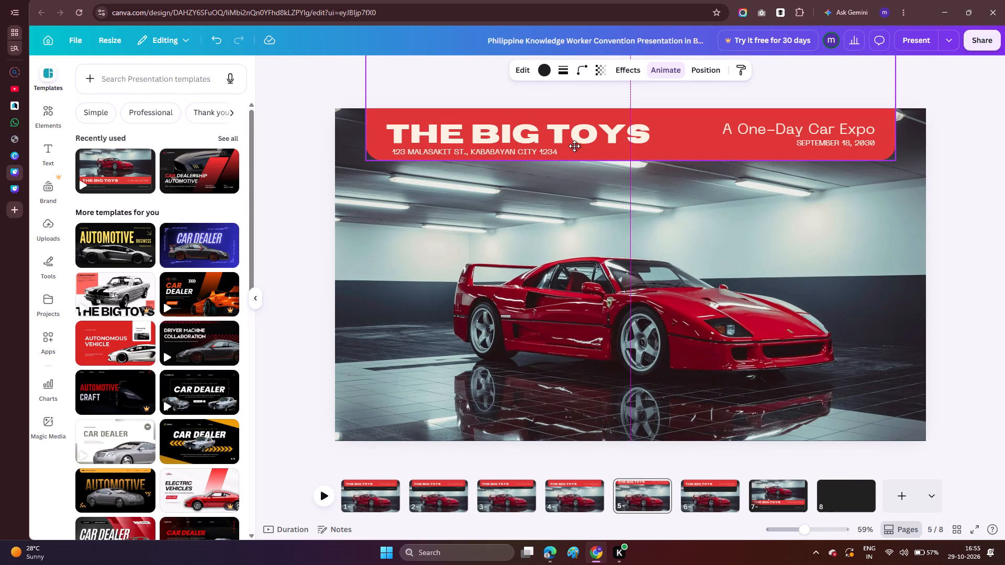
{"action": "left_click_drag", "start_coordinate": [574, 146], "coordinate": [564, 22]}
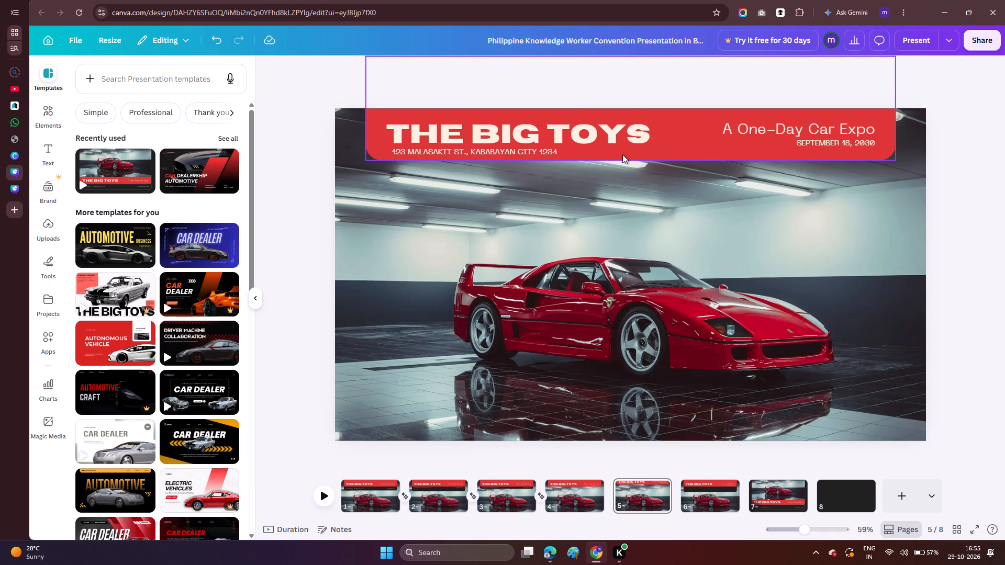
On page 5, move the red banner shape up past the page's top edge, leaving the header texts in place.
{"action": "left_click_drag", "start_coordinate": [622, 154], "coordinate": [622, 139]}
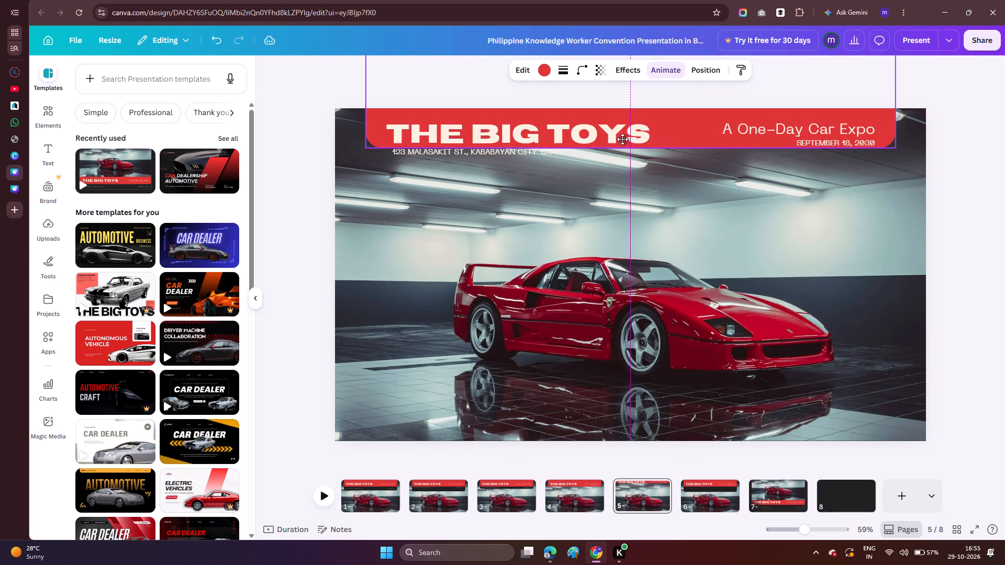
{"action": "left_click_drag", "start_coordinate": [622, 139], "coordinate": [621, 132]}
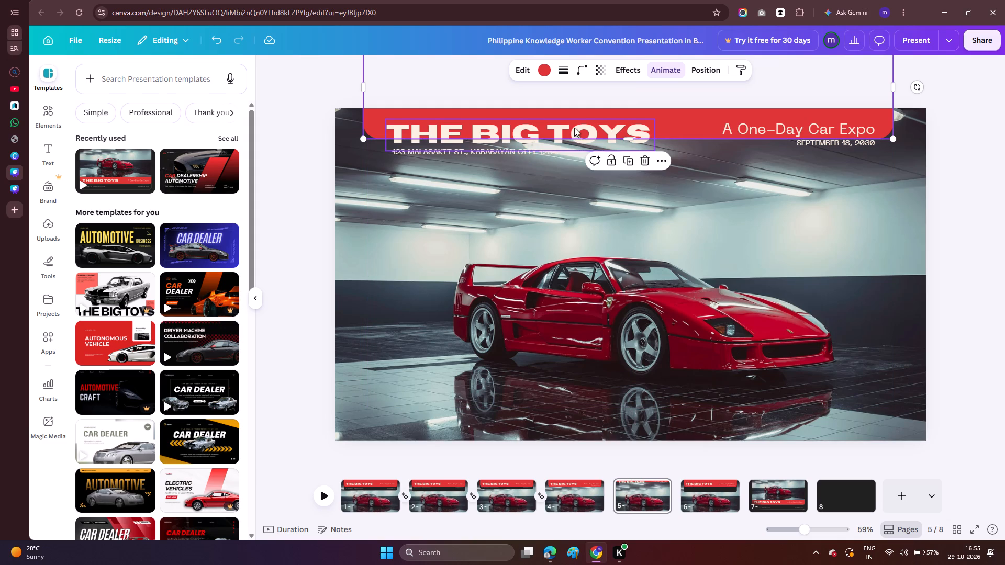
{"action": "left_click_drag", "start_coordinate": [574, 128], "coordinate": [573, 128]}
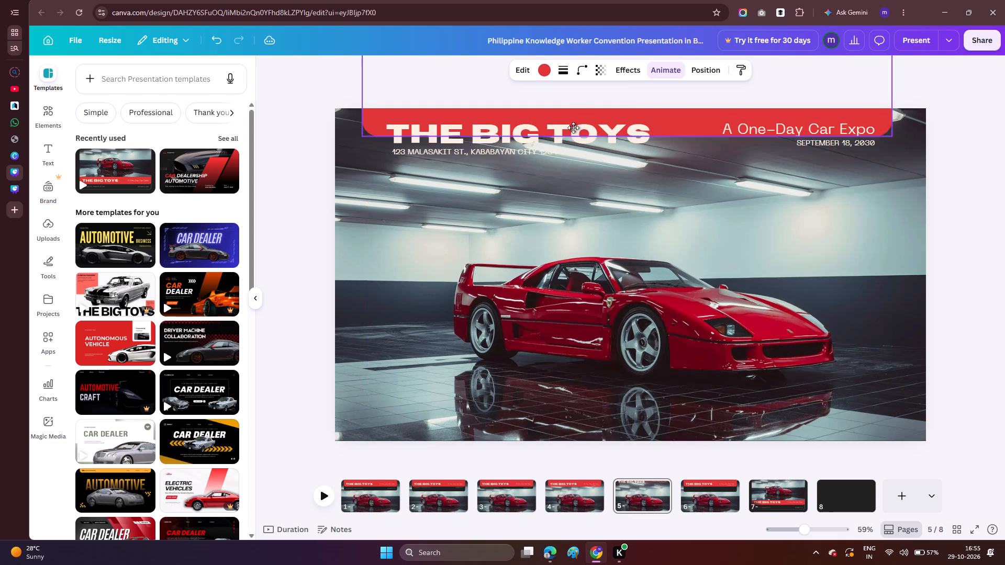
{"action": "left_click_drag", "start_coordinate": [573, 128], "coordinate": [569, 84]}
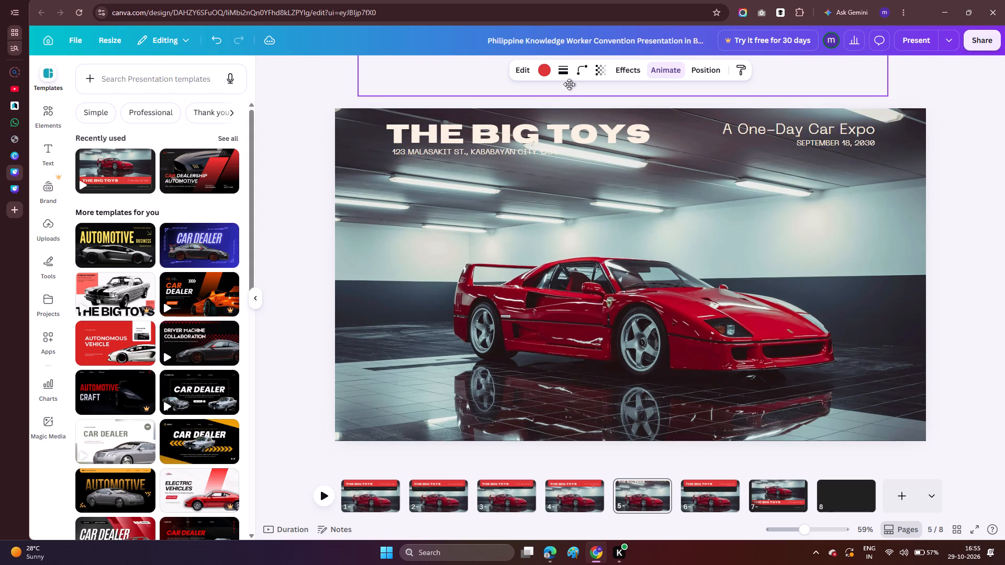
{"action": "left_click_drag", "start_coordinate": [569, 84], "coordinate": [565, 51]}
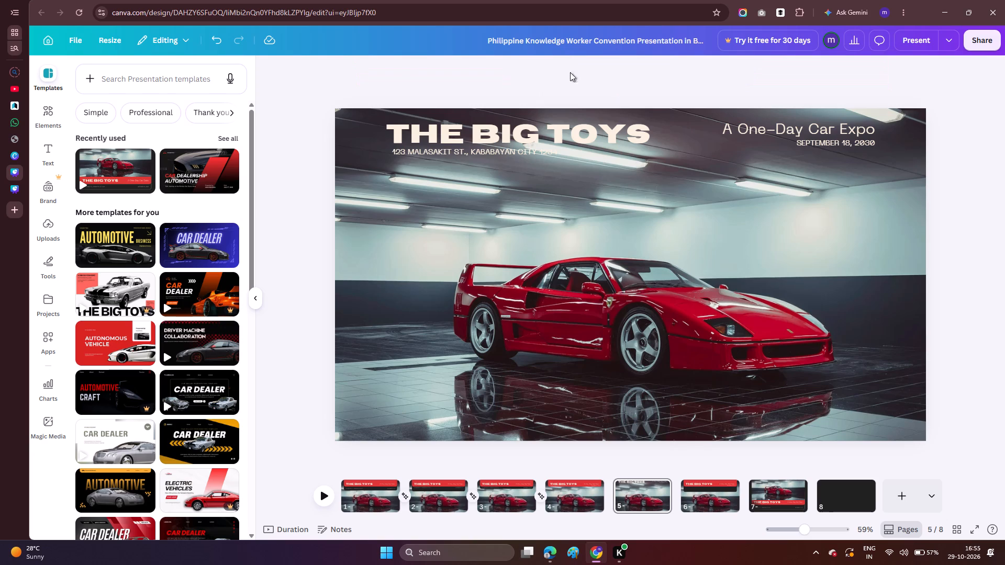
Apply a Match & Move transition between pages 4 and 5, lasting 1 second.
{"action": "left_click", "coordinate": [562, 491]}
{"action": "left_click", "coordinate": [562, 491]}
{"action": "right_click", "coordinate": [562, 491]}
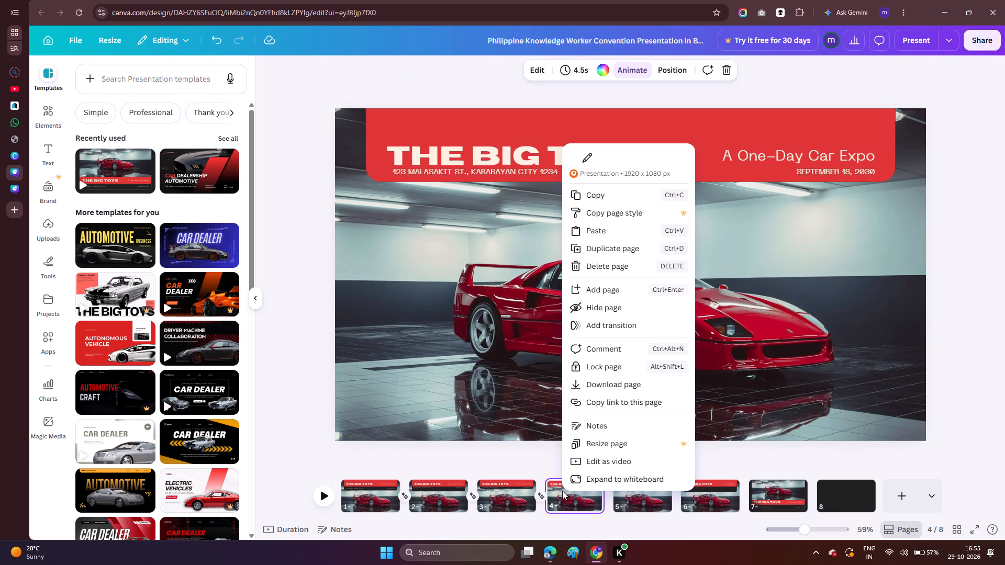
{"action": "left_click", "coordinate": [605, 326]}
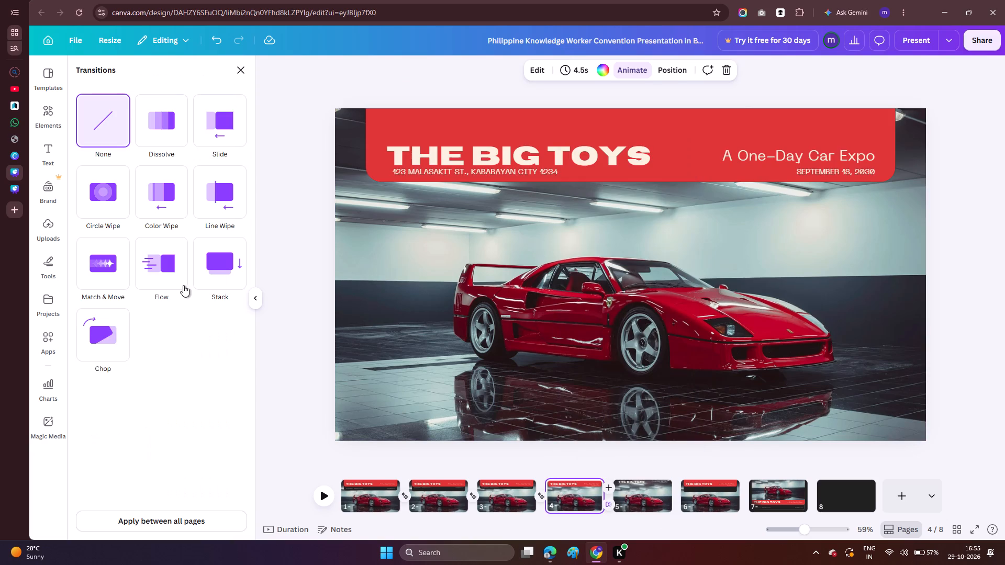
{"action": "left_click", "coordinate": [111, 272]}
{"action": "left_click", "coordinate": [236, 351]}
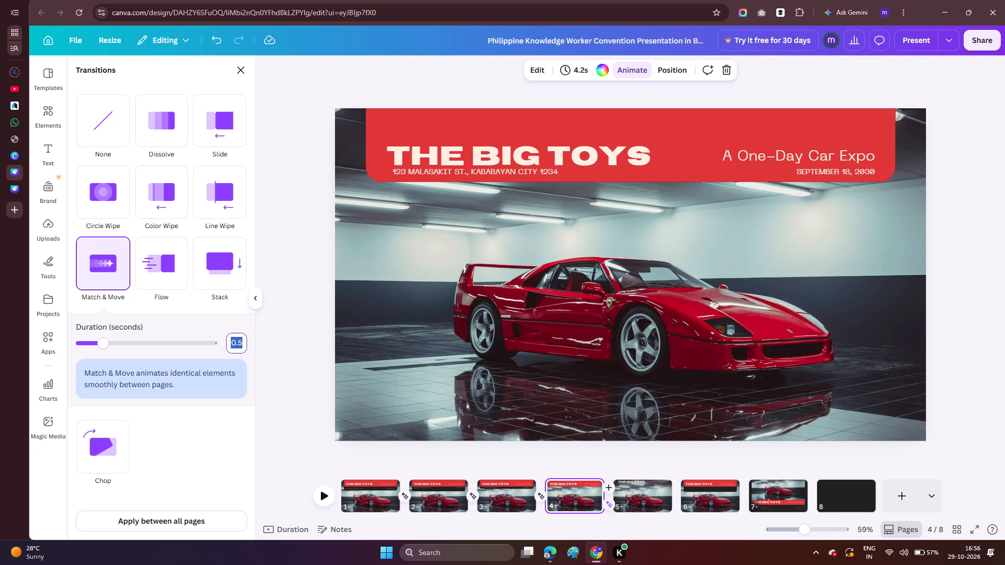
{"action": "key", "text": "1"}
{"action": "left_click", "coordinate": [276, 374]}
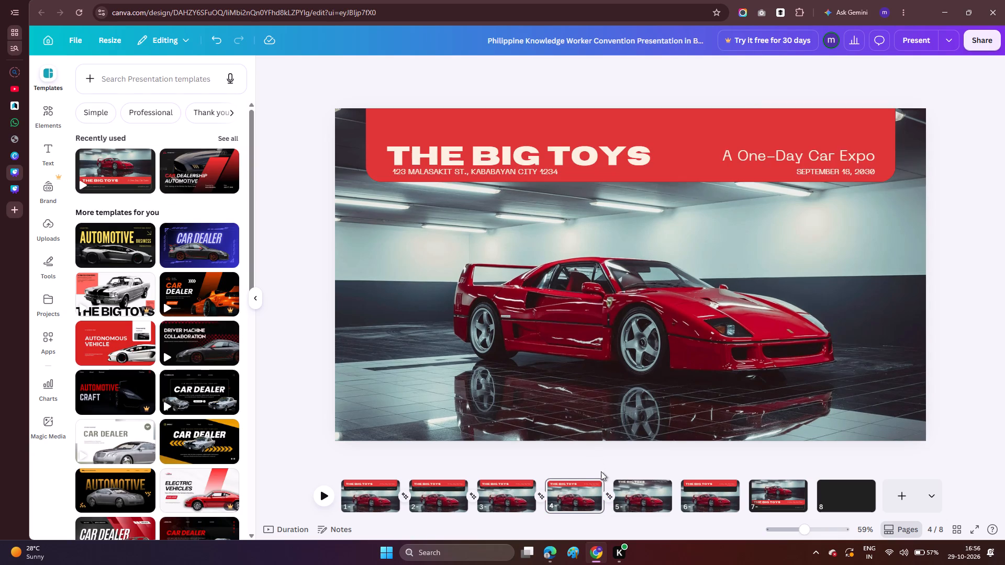
Duplicate page 5.
{"action": "left_click", "coordinate": [661, 504]}
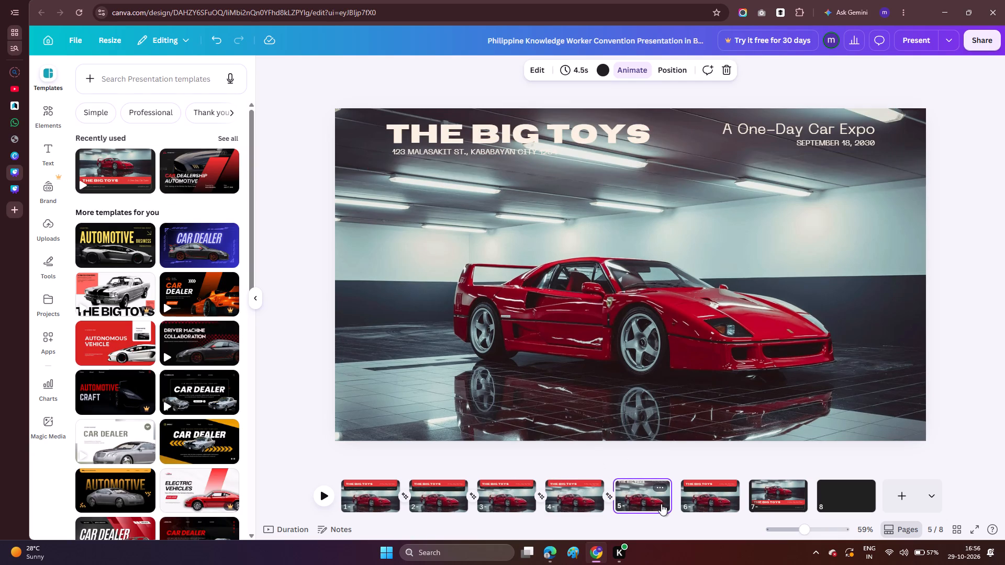
{"action": "key", "text": "ctrl+d"}
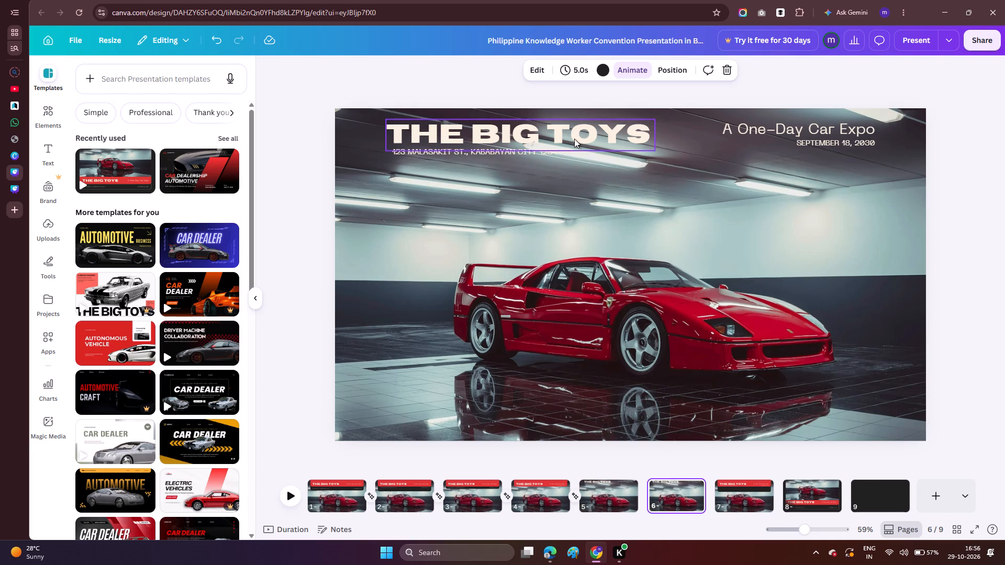
On the new page 6, enlarge the "THE BIG TOYS" title to about size 82 and move it to mid-page over the car's roof.
{"action": "left_click", "coordinate": [588, 137]}
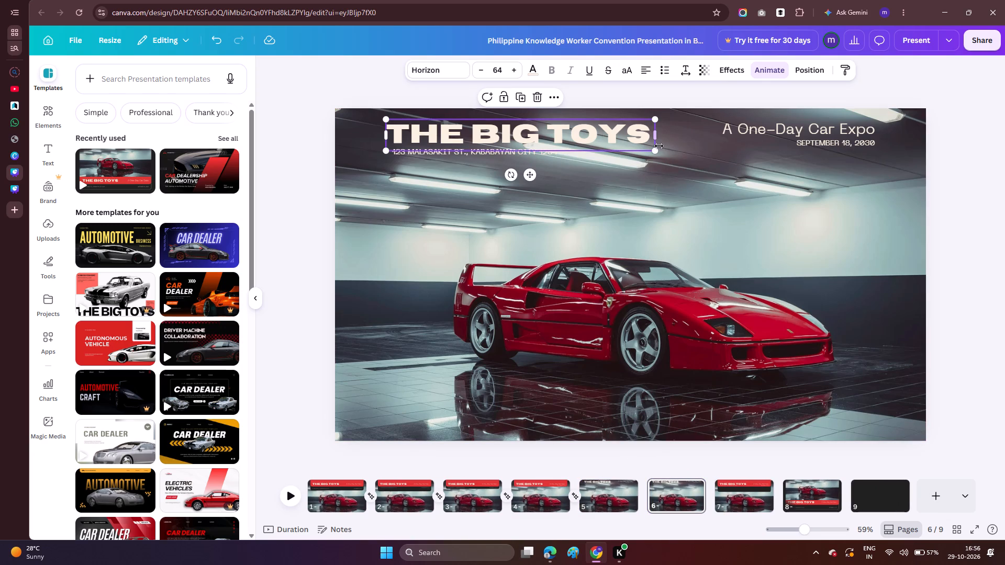
{"action": "left_click_drag", "start_coordinate": [653, 151], "coordinate": [728, 180]}
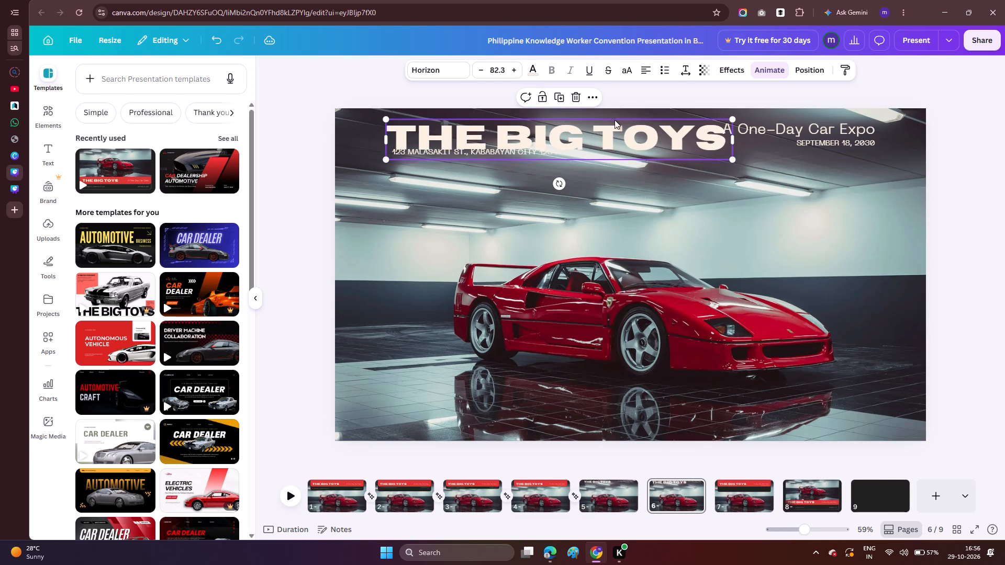
{"action": "left_click_drag", "start_coordinate": [599, 139], "coordinate": [674, 260]}
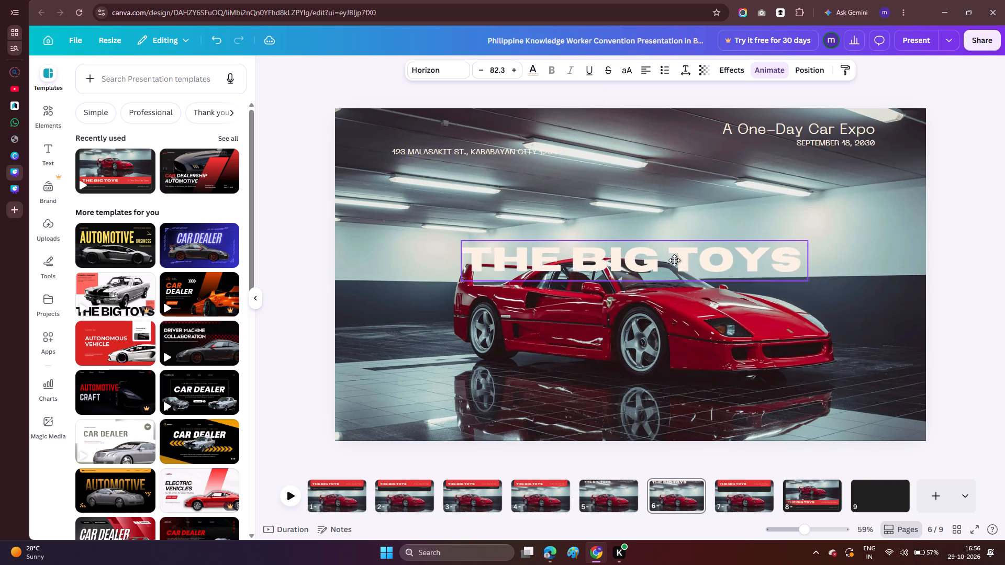
{"action": "left_click_drag", "start_coordinate": [674, 260], "coordinate": [673, 261]}
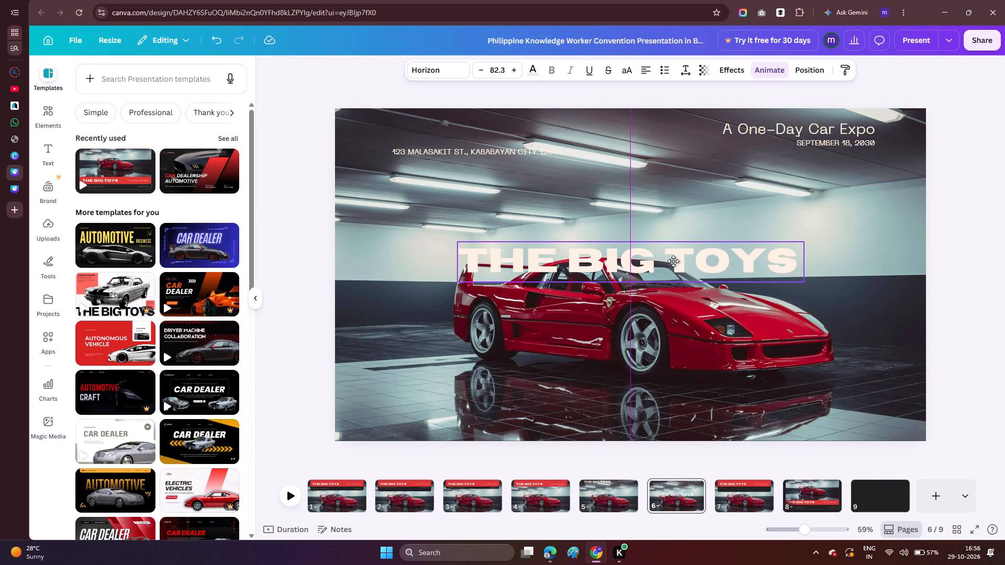
{"action": "left_click_drag", "start_coordinate": [673, 261], "coordinate": [665, 262]}
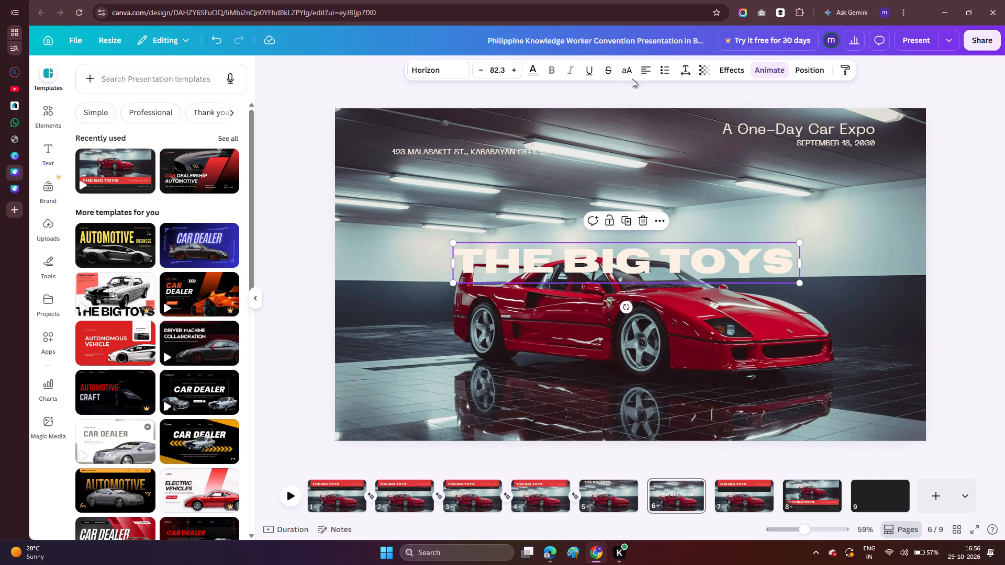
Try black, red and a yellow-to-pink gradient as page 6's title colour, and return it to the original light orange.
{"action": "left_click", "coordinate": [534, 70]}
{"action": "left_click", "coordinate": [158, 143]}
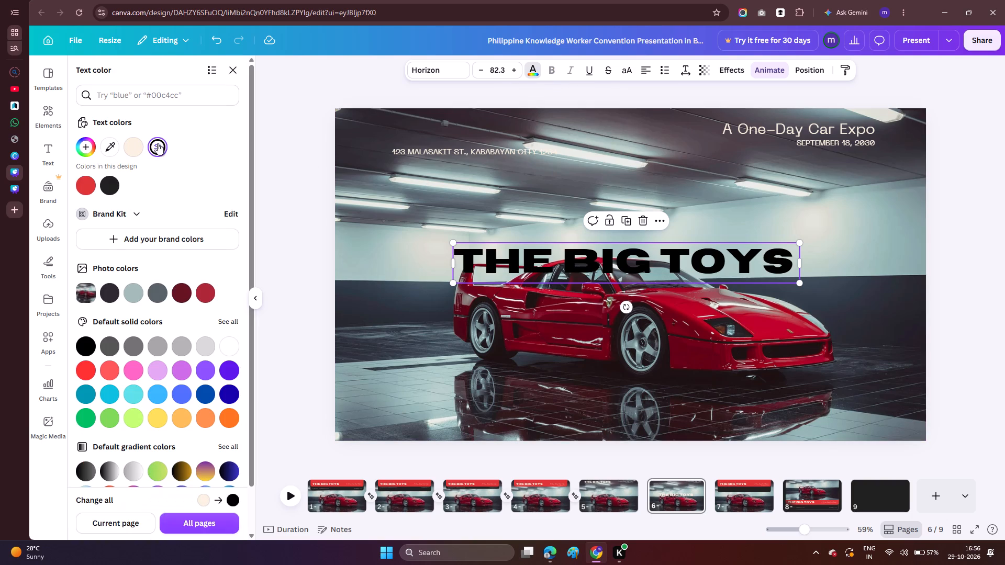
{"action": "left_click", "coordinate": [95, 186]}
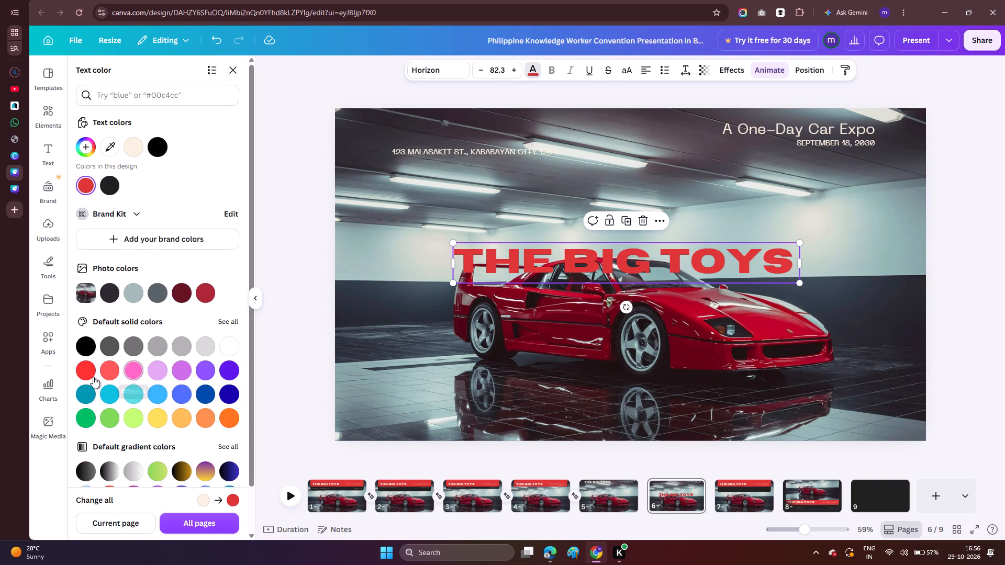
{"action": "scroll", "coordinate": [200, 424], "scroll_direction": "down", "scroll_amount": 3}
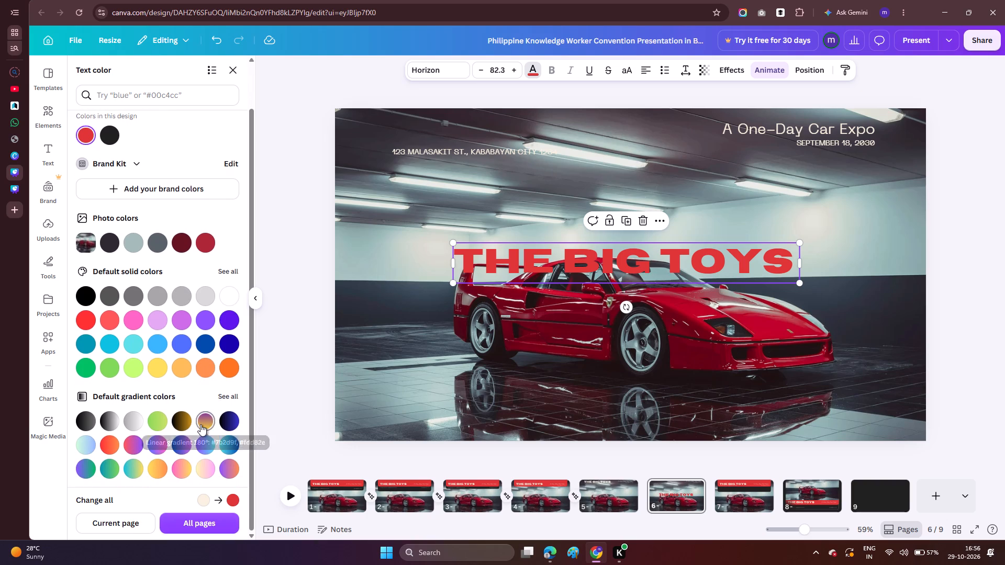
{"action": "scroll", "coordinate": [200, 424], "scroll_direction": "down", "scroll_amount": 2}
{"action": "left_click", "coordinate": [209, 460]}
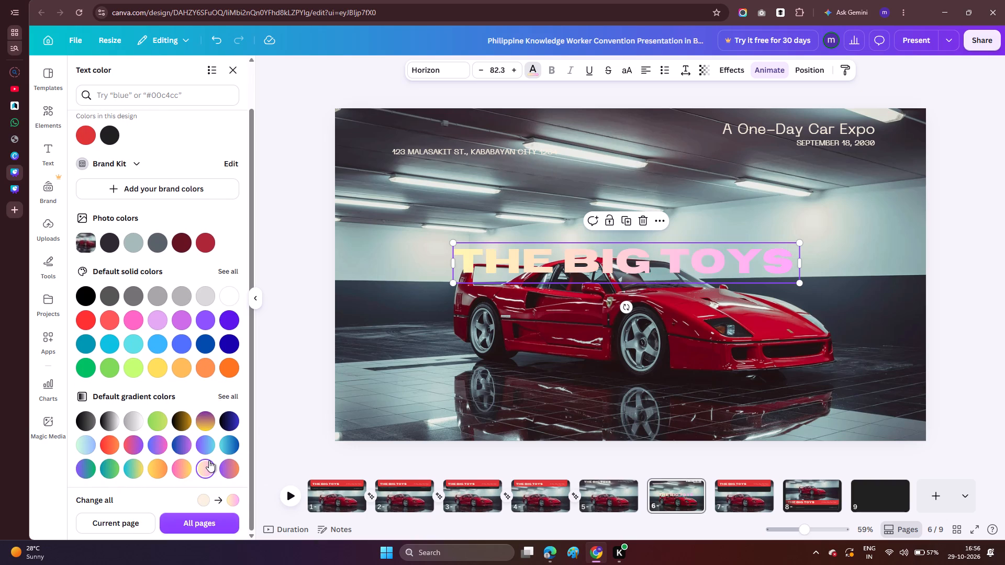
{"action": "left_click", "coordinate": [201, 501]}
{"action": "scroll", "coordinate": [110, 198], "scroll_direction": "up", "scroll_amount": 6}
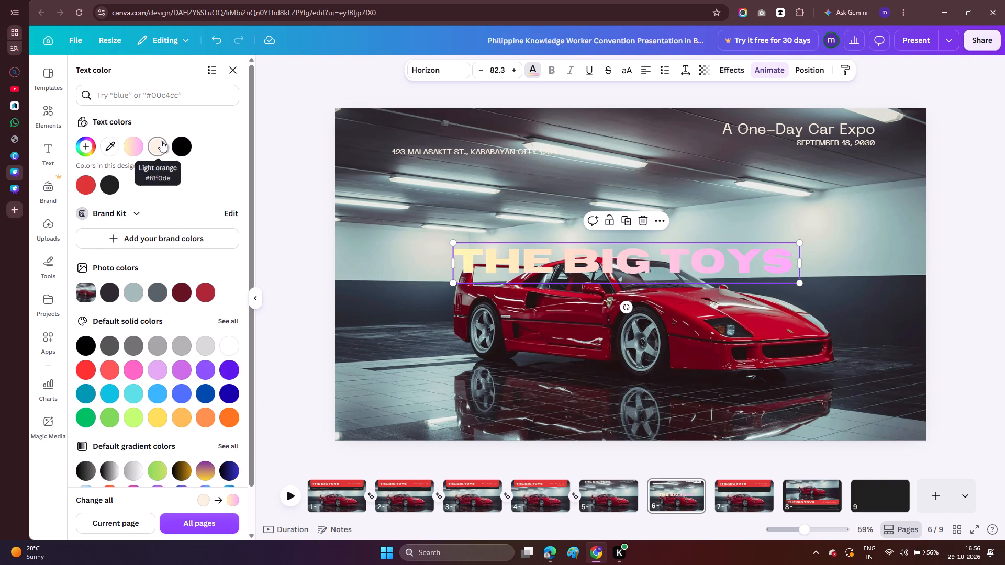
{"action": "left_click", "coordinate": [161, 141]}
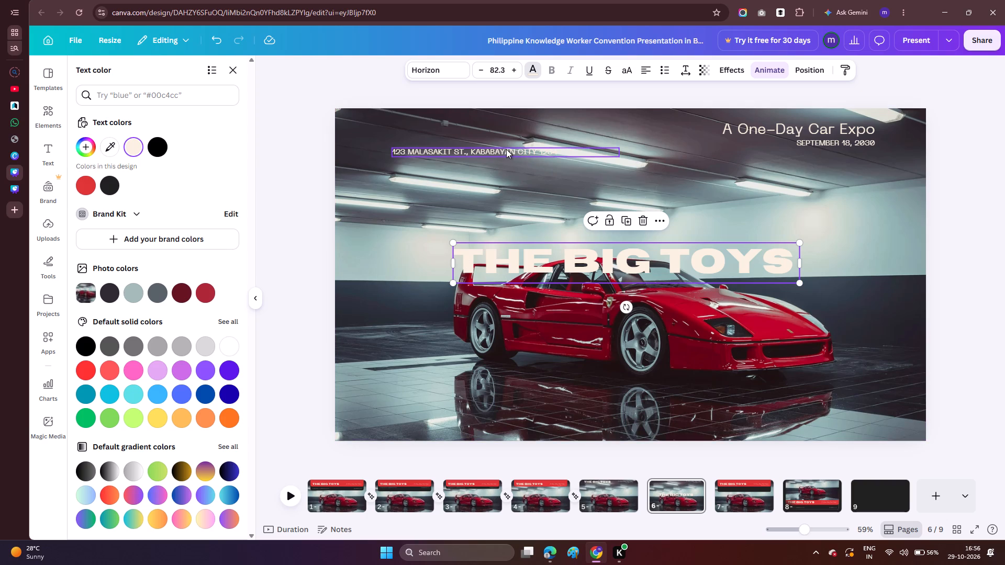
On page 6, move the address line off the page's left edge and the "A One-Day Car Expo" and date texts off its right edge.
{"action": "left_click_drag", "start_coordinate": [506, 149], "coordinate": [271, 156]}
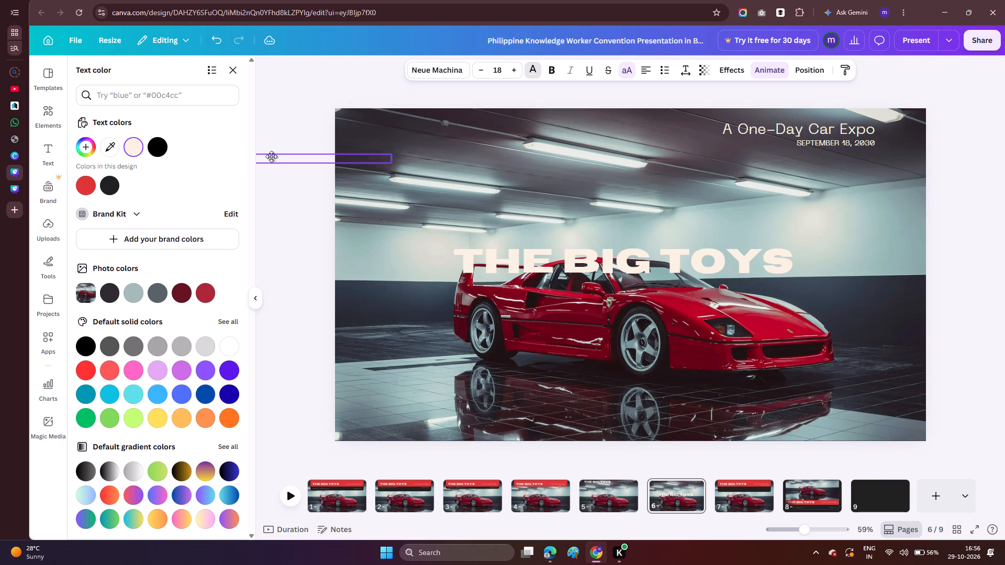
{"action": "left_click_drag", "start_coordinate": [271, 156], "coordinate": [254, 159]}
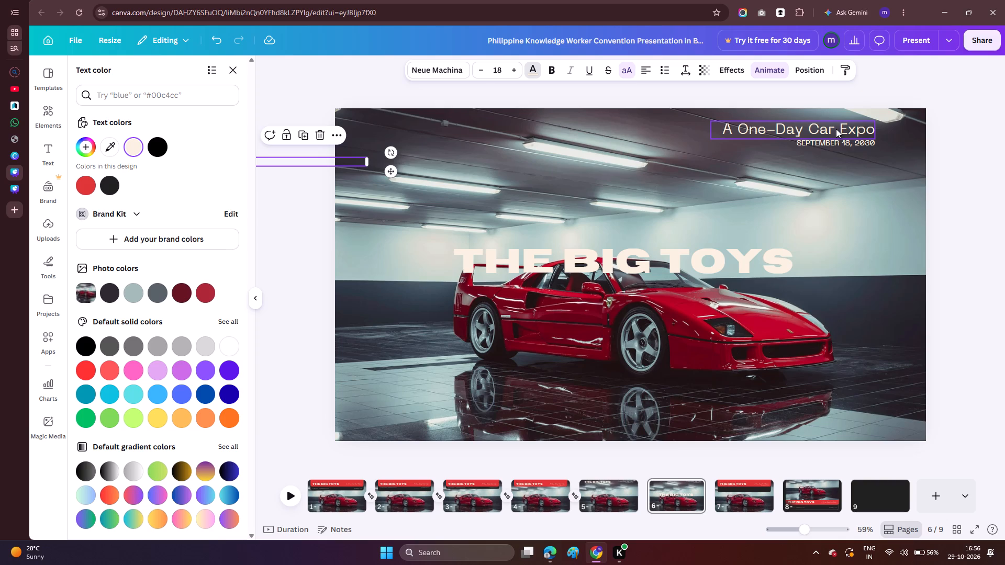
{"action": "left_click_drag", "start_coordinate": [836, 129], "coordinate": [1004, 132]}
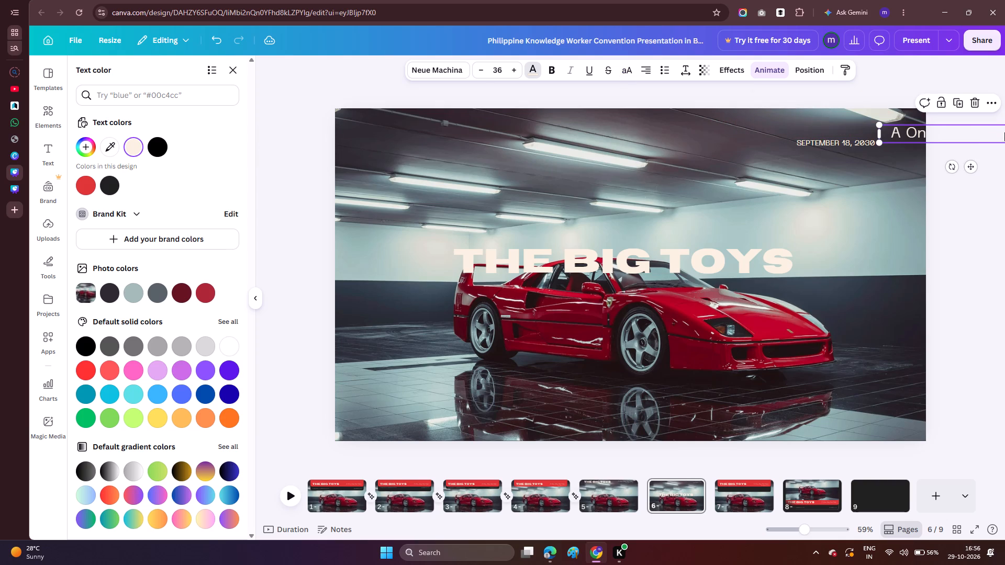
{"action": "left_click_drag", "start_coordinate": [905, 133], "coordinate": [981, 134]}
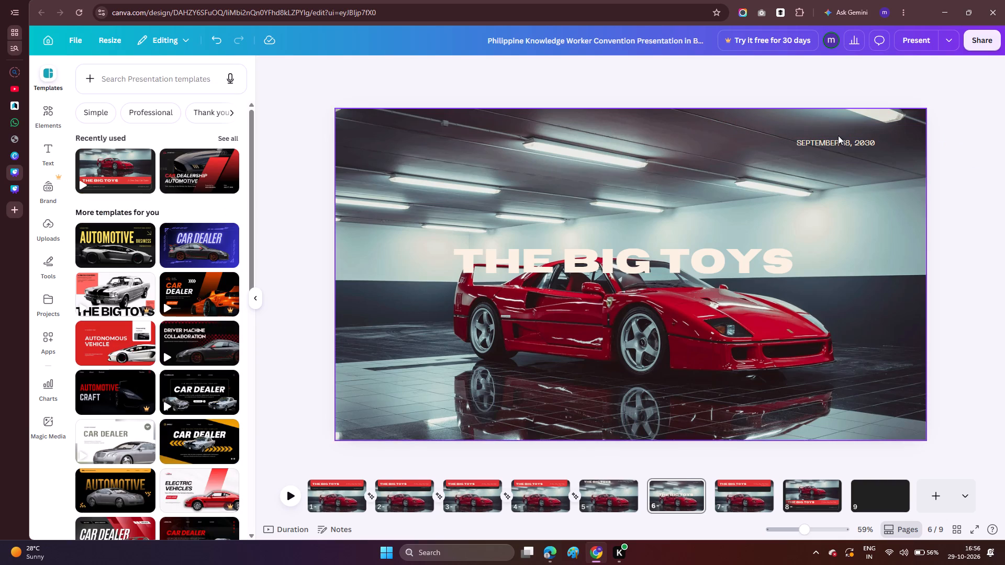
{"action": "left_click_drag", "start_coordinate": [833, 144], "coordinate": [940, 144]}
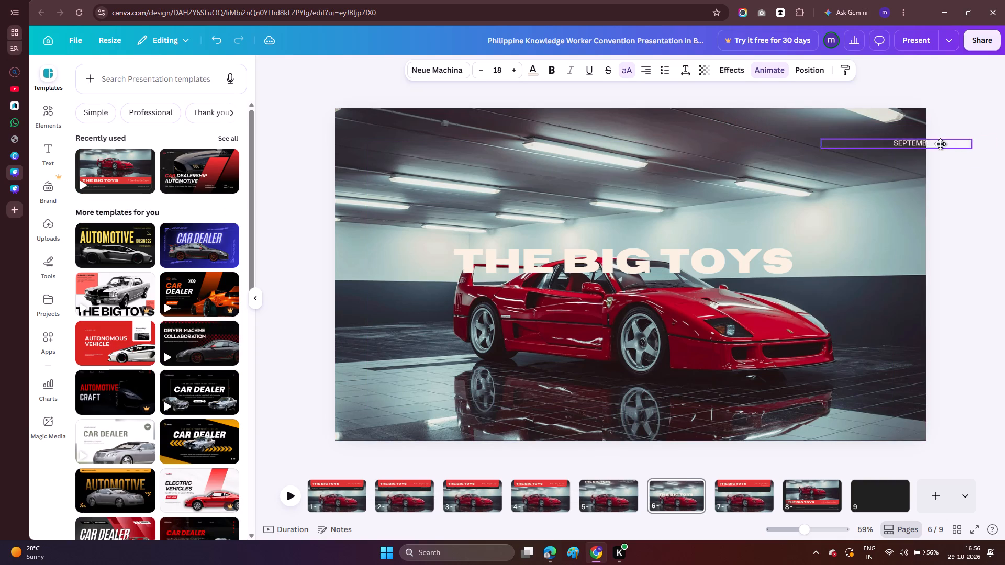
{"action": "left_click_drag", "start_coordinate": [940, 144], "coordinate": [1004, 160]}
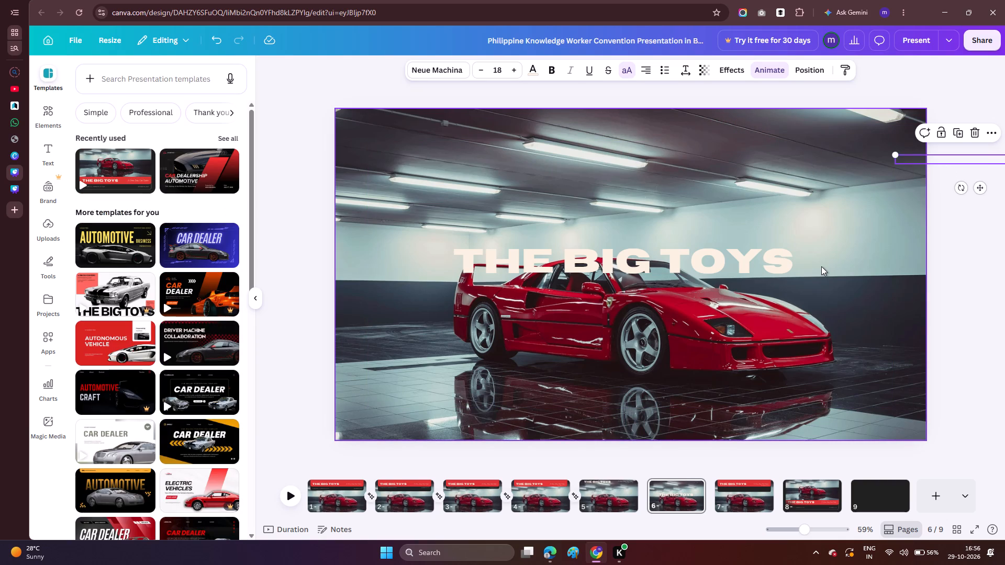
{"action": "left_click", "coordinate": [821, 266]}
Apply a Match & Move transition between pages 5 and 6, lasting 1.1 seconds.
{"action": "left_click", "coordinate": [619, 496]}
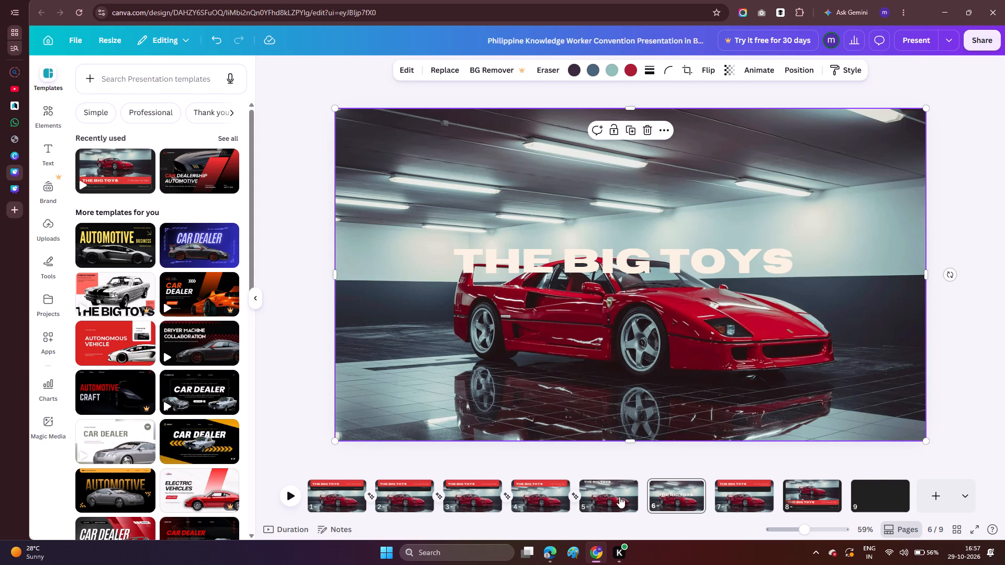
{"action": "right_click", "coordinate": [619, 496]}
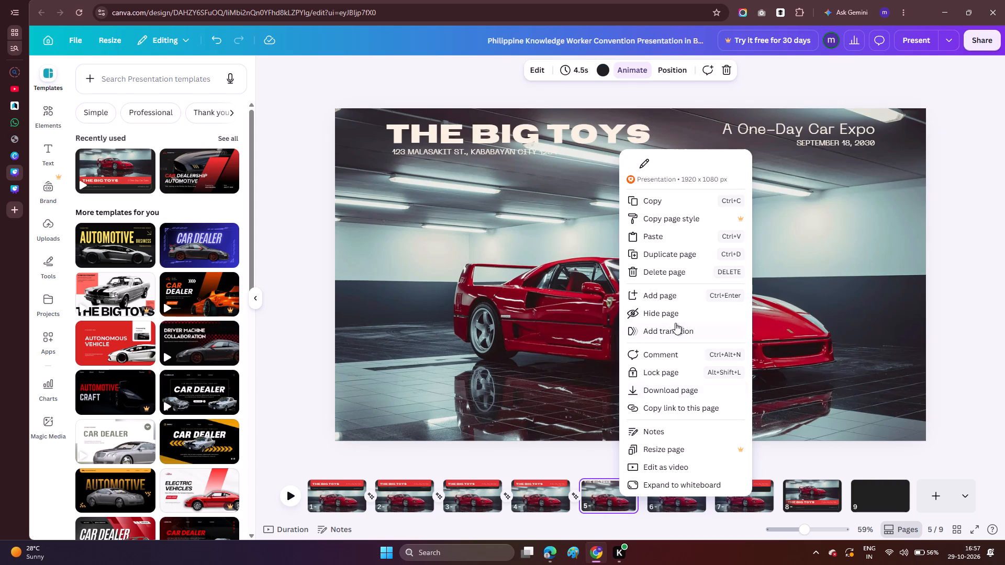
{"action": "left_click", "coordinate": [675, 327]}
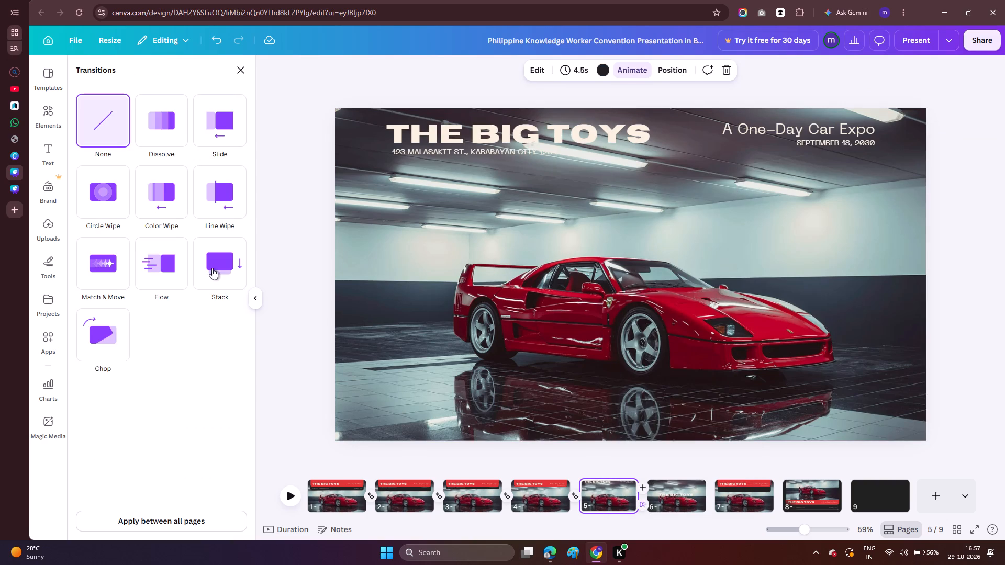
{"action": "left_click", "coordinate": [109, 264]}
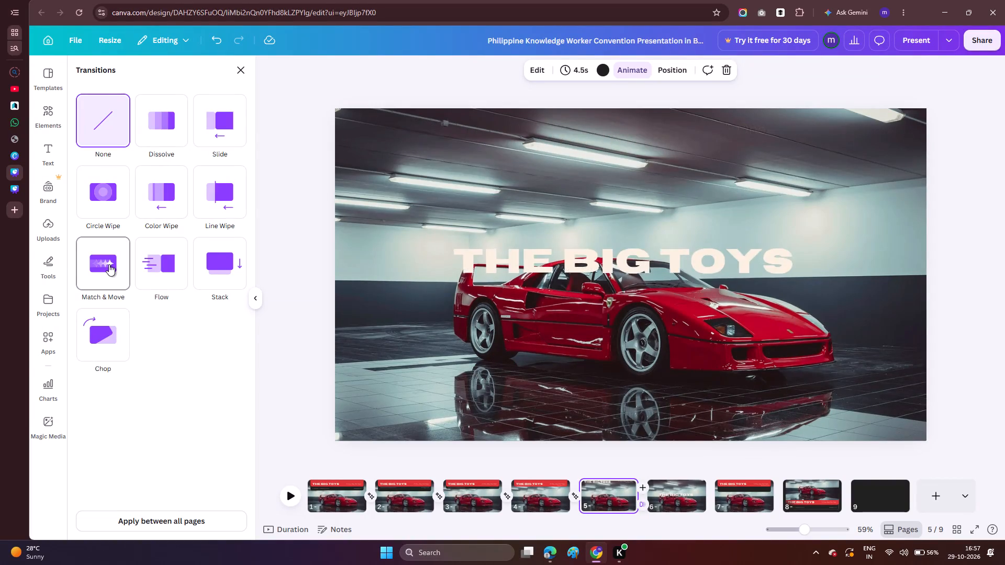
{"action": "left_click_drag", "start_coordinate": [104, 347], "coordinate": [133, 352]}
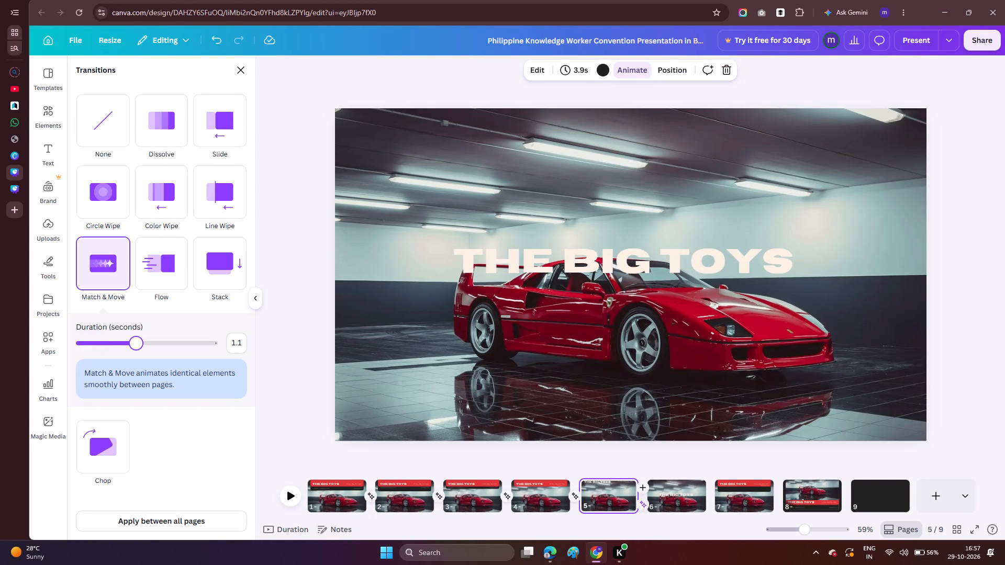
Lengthen the Match & Move transition between pages 5 and 6 to 1.8 seconds.
{"action": "left_click_drag", "start_coordinate": [133, 352], "coordinate": [237, 363]}
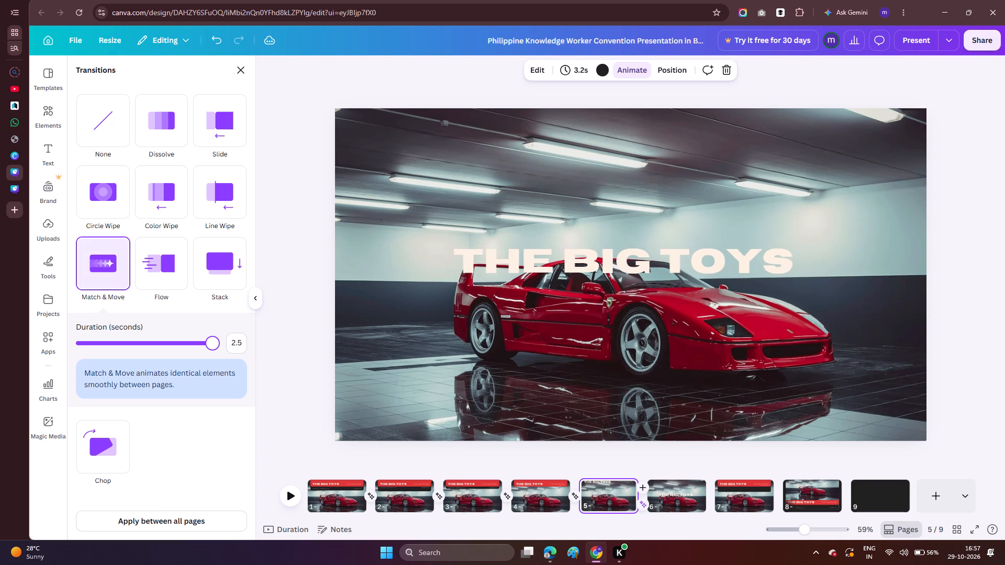
{"action": "left_click_drag", "start_coordinate": [207, 341], "coordinate": [187, 341]}
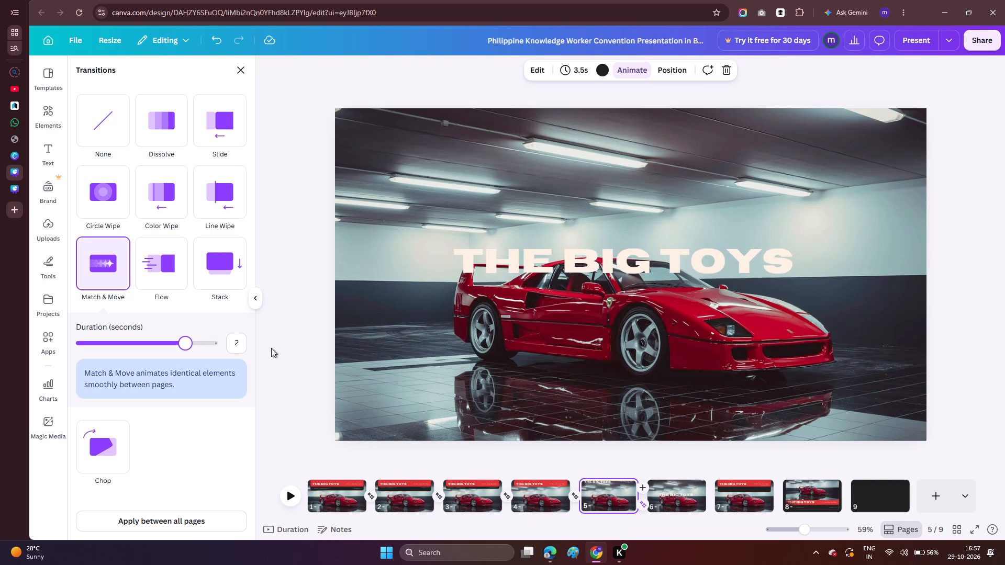
{"action": "left_click_drag", "start_coordinate": [192, 341], "coordinate": [174, 341]}
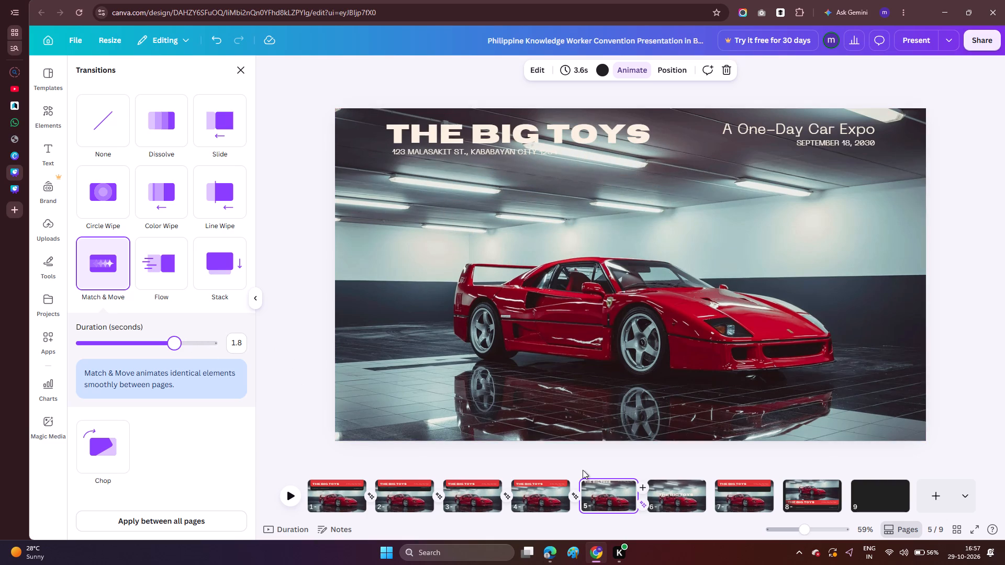
Present the design full screen from page 5, go back to the first pages and play through to page 6 to check the transitions.
{"action": "left_click", "coordinate": [913, 38]}
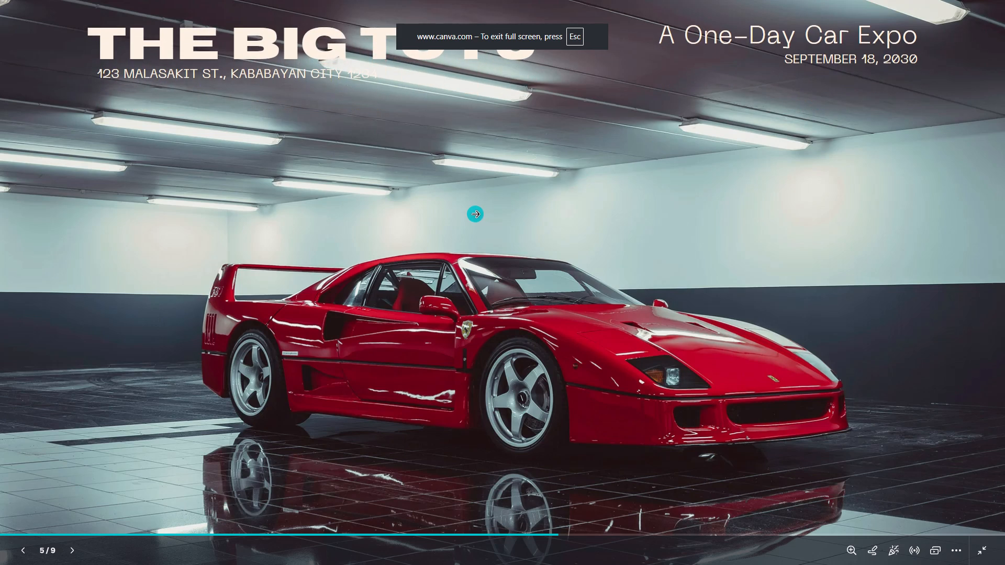
{"action": "key", "text": "Down"}
{"action": "key", "text": "Left"}
{"action": "key", "text": "Left"}
{"action": "key", "text": "Left"}
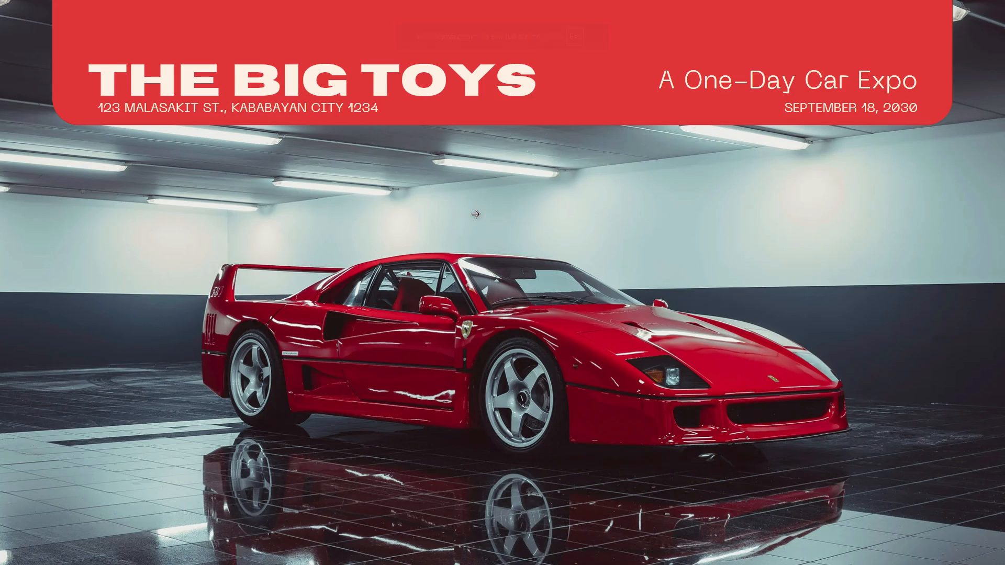
{"action": "key", "text": "Left"}
{"action": "key", "text": "Left"}
{"action": "key", "text": "Left"}
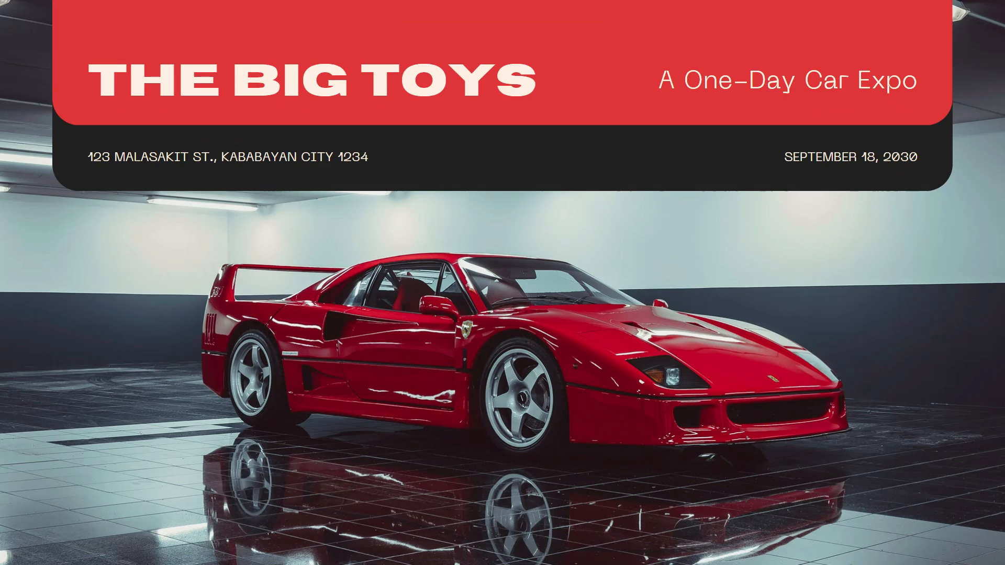
{"action": "key", "text": "space"}
{"action": "key", "text": "space"}
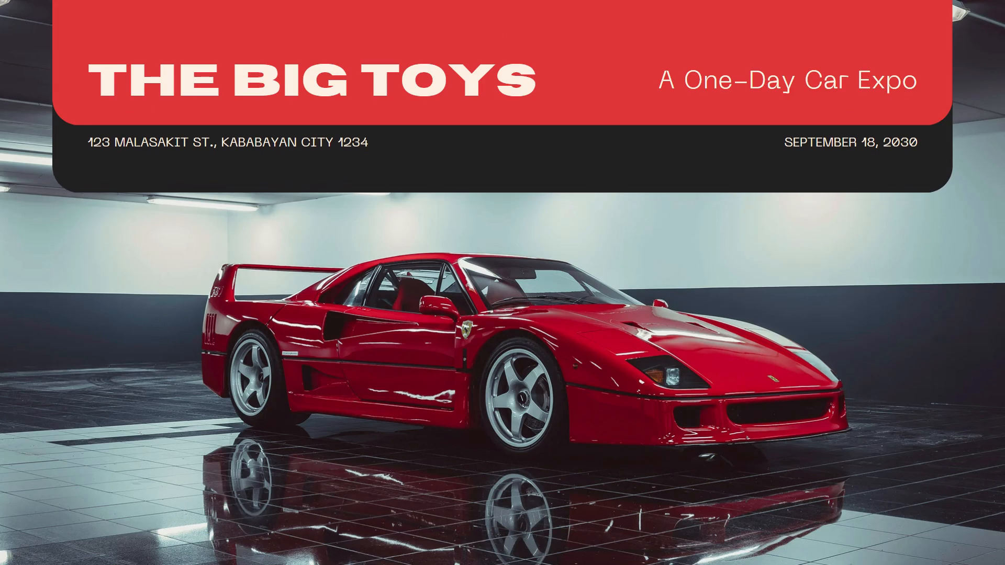
{"action": "key", "text": "space"}
{"action": "key", "text": "space"}
{"action": "key", "text": "space"}
{"action": "key", "text": "space"}
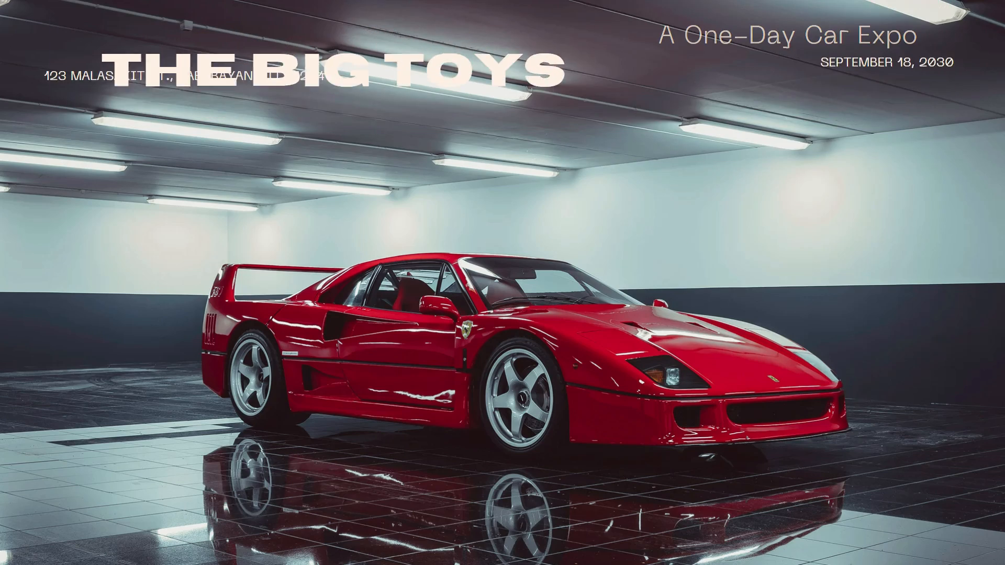
{"action": "key", "text": "Left"}
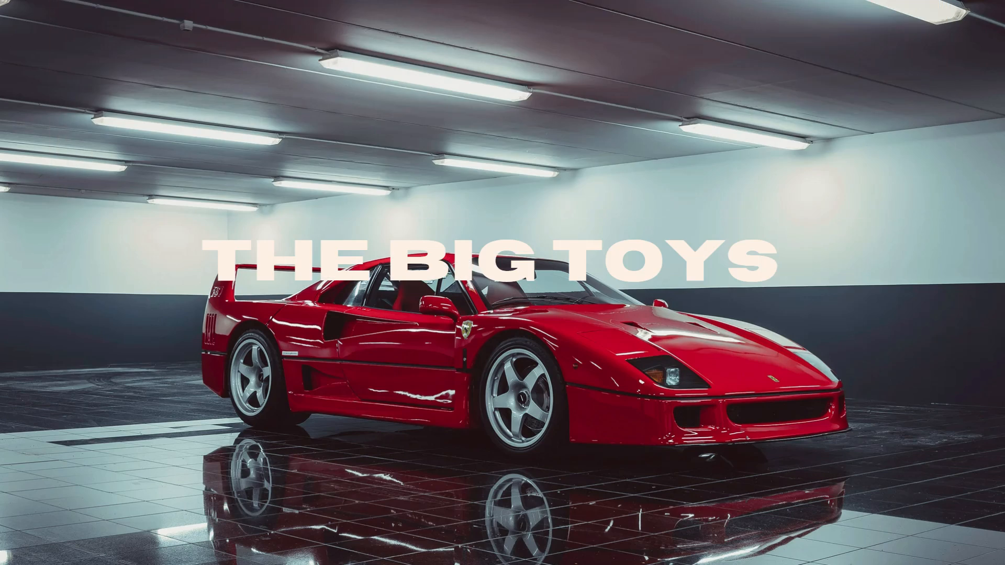
{"action": "key", "text": "Escape"}
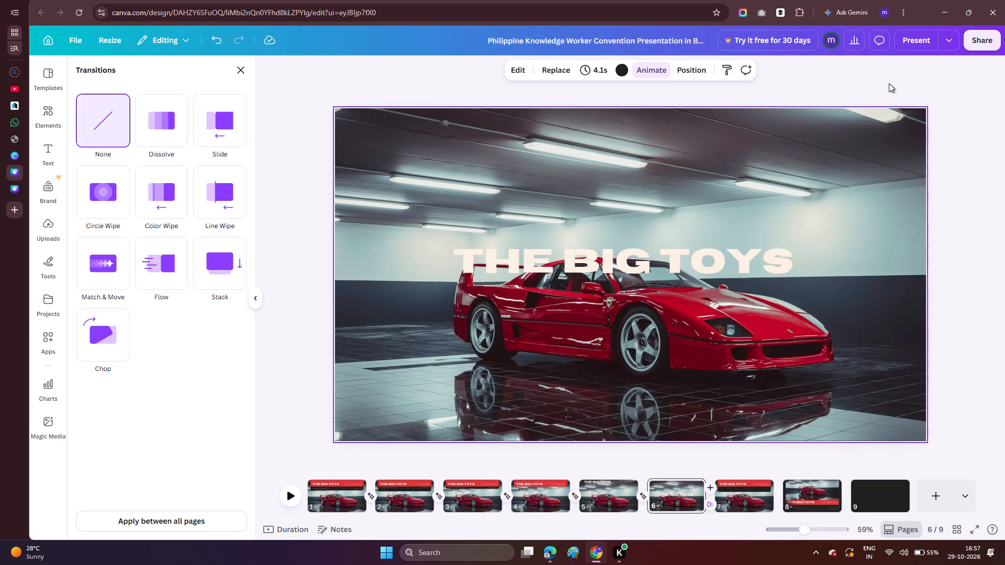
Present the design full screen with autoplay, go back to the opening pages, watch the page animations play, and exit full screen.
{"action": "left_click", "coordinate": [954, 46]}
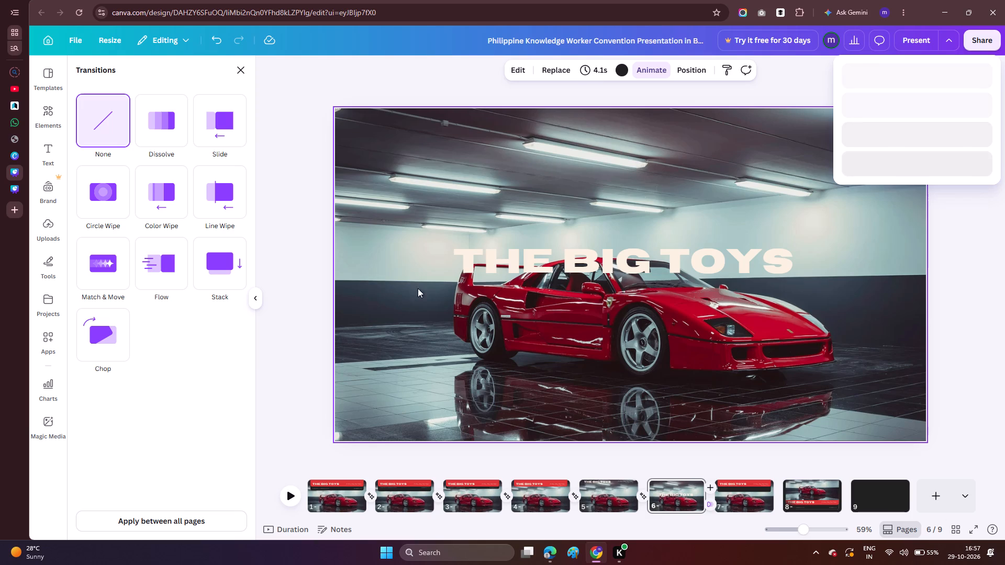
{"action": "left_click", "coordinate": [890, 143]}
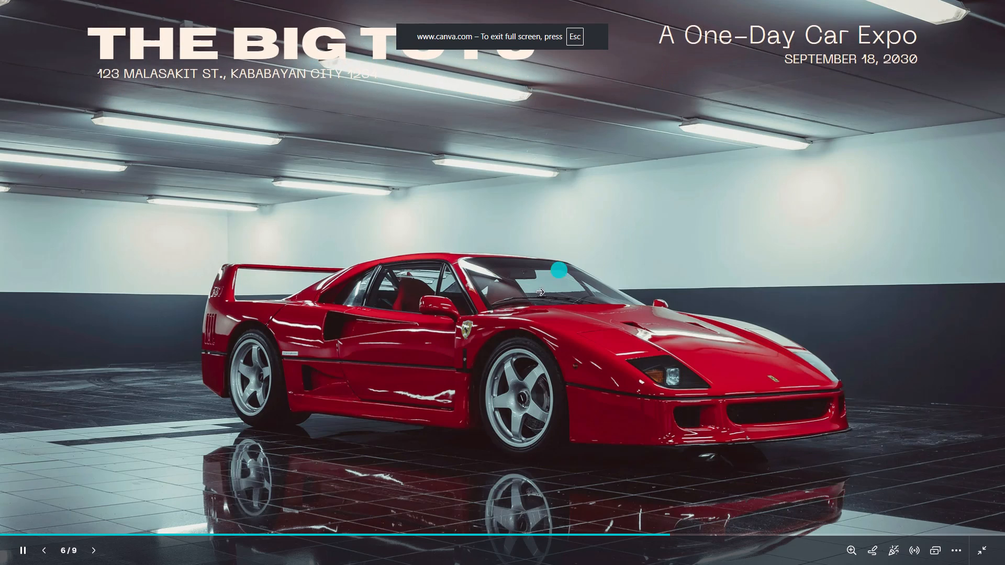
{"action": "triple_click", "coordinate": [47, 553]}
{"action": "left_click", "coordinate": [47, 553]}
{"action": "triple_click", "coordinate": [47, 553]}
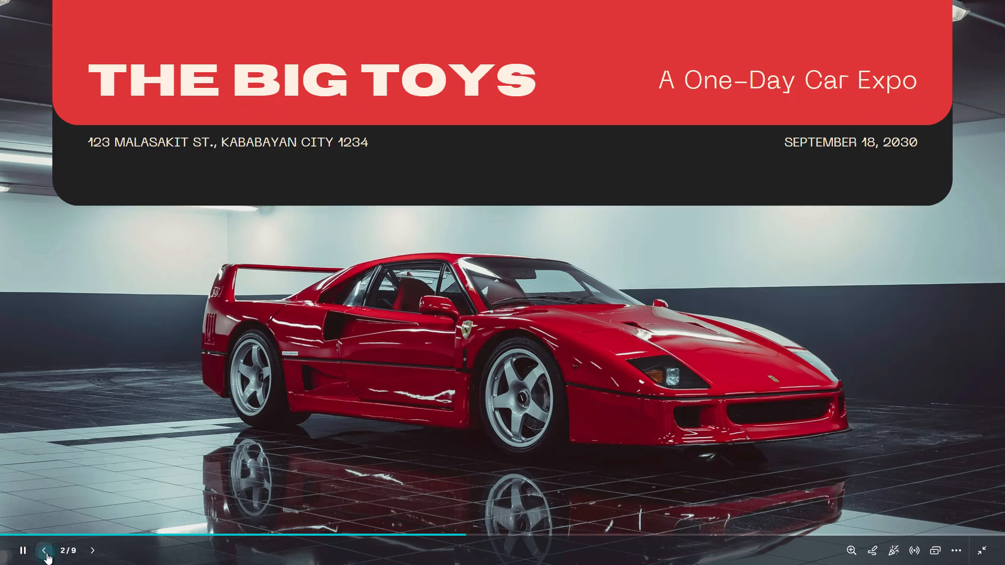
{"action": "left_click", "coordinate": [47, 553]}
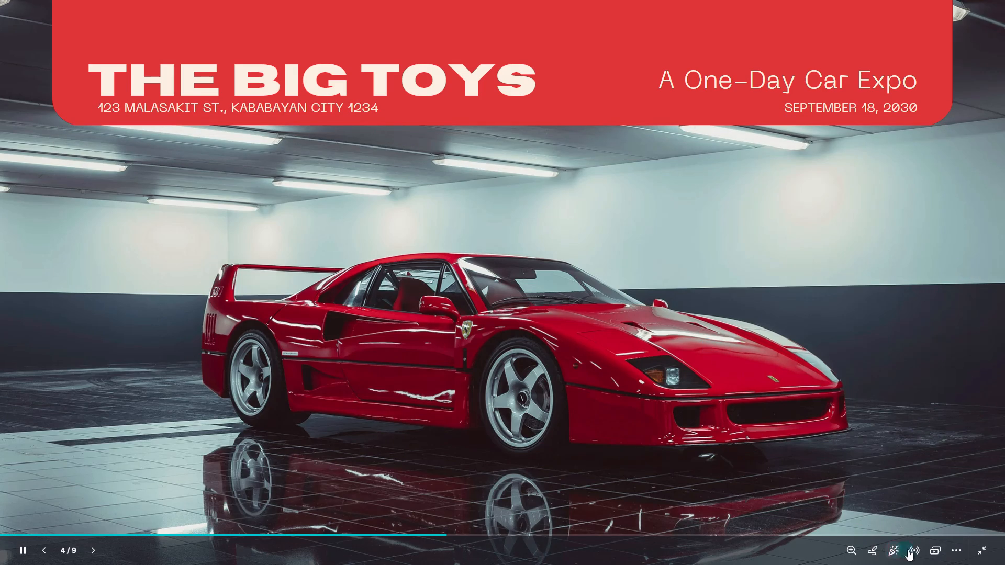
{"action": "left_click", "coordinate": [952, 550]}
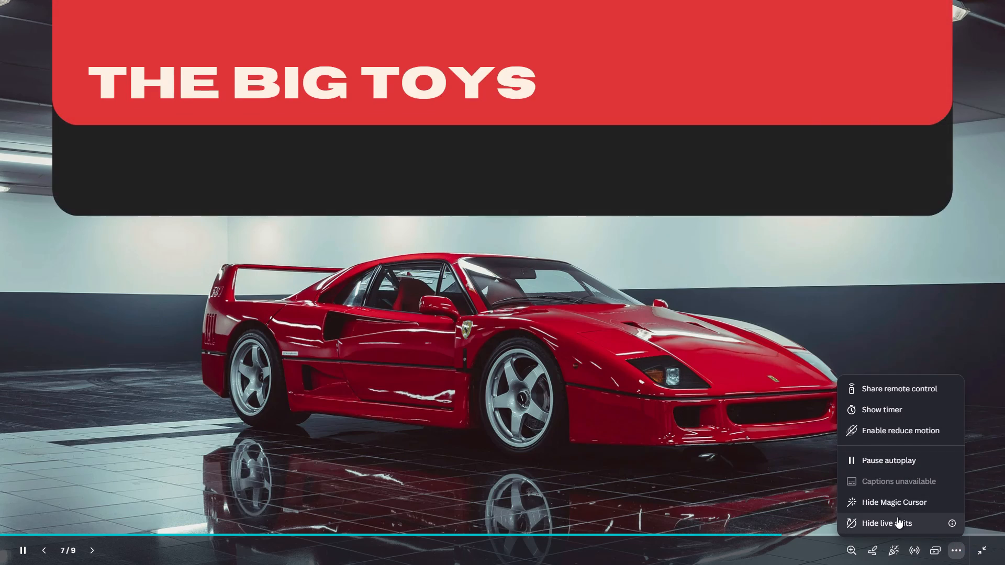
{"action": "left_click", "coordinate": [932, 552]}
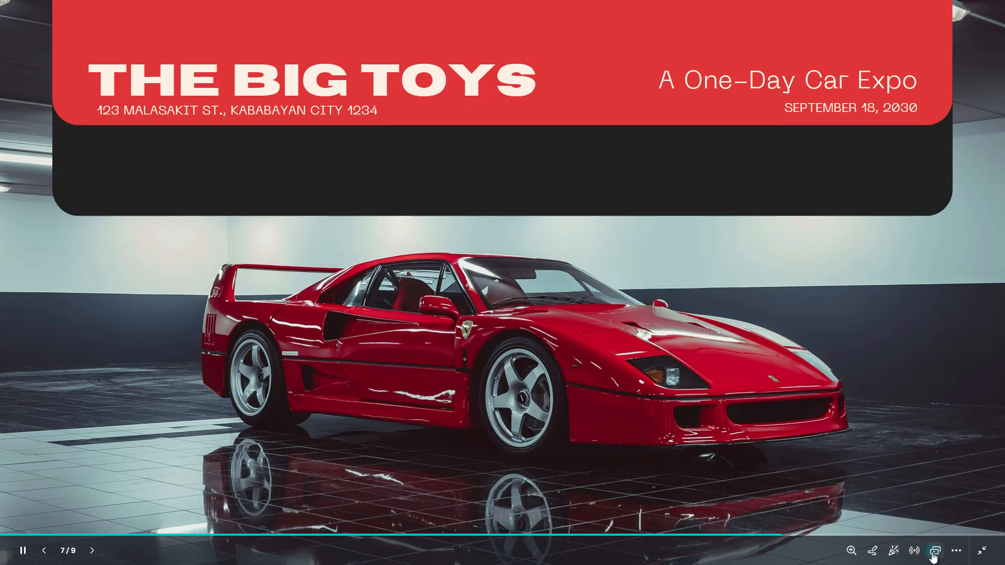
{"action": "left_click", "coordinate": [976, 552]}
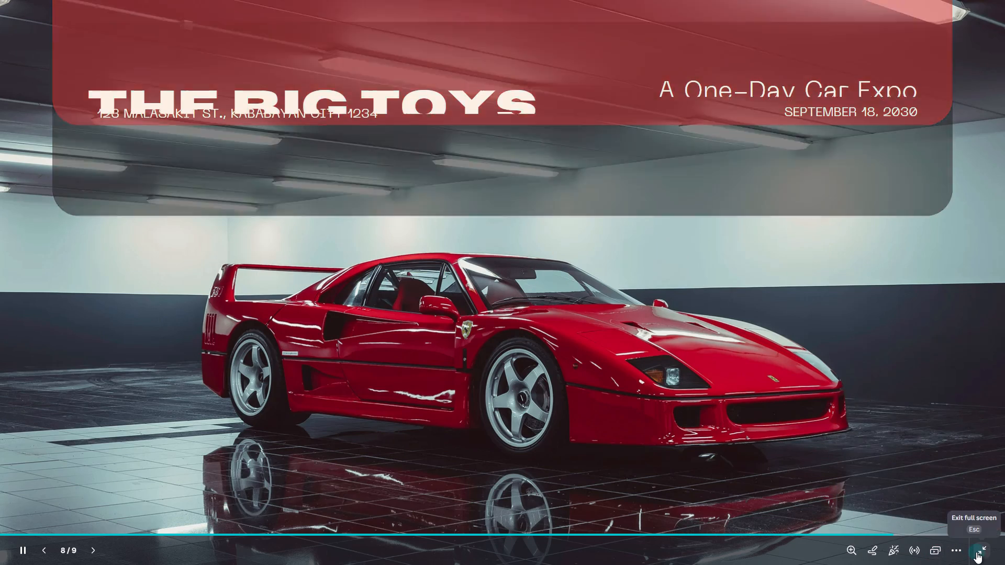